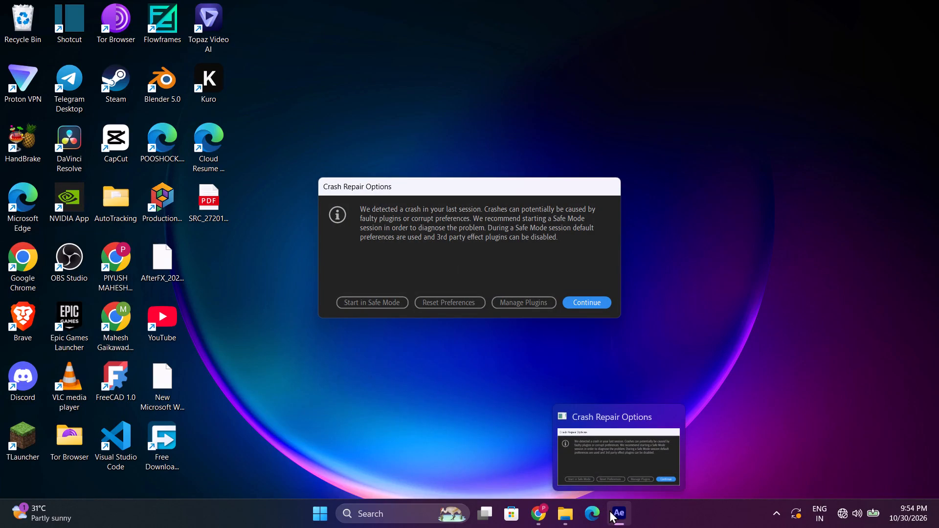
Continue the normal After Effects startup from the crash repair options, without Safe Mode or resetting preferences.
{"action": "left_click", "coordinate": [576, 299]}
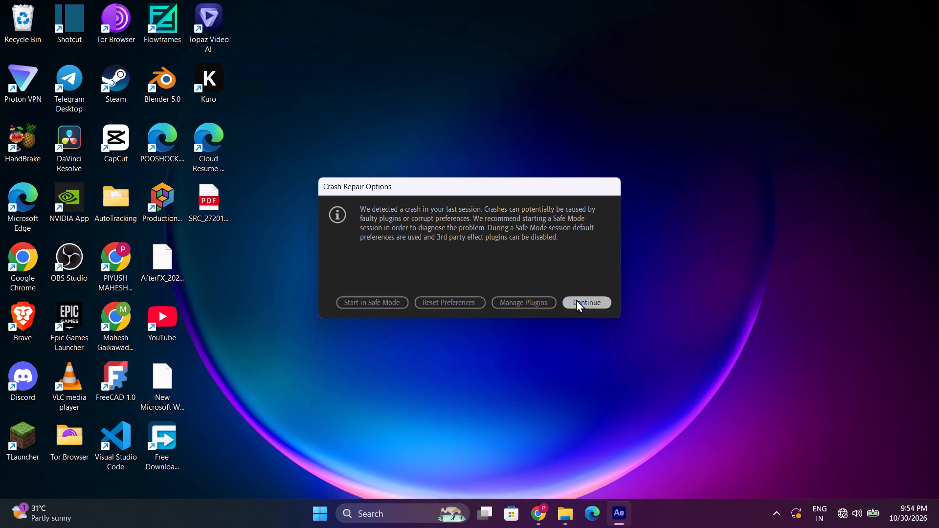
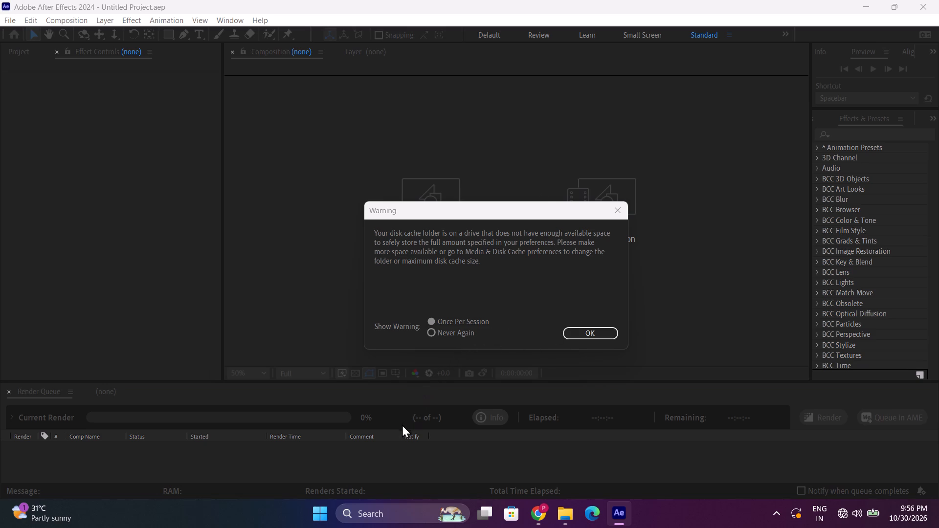
Dismiss the disk cache warning and close the blank startup window.
{"action": "left_click", "coordinate": [575, 337]}
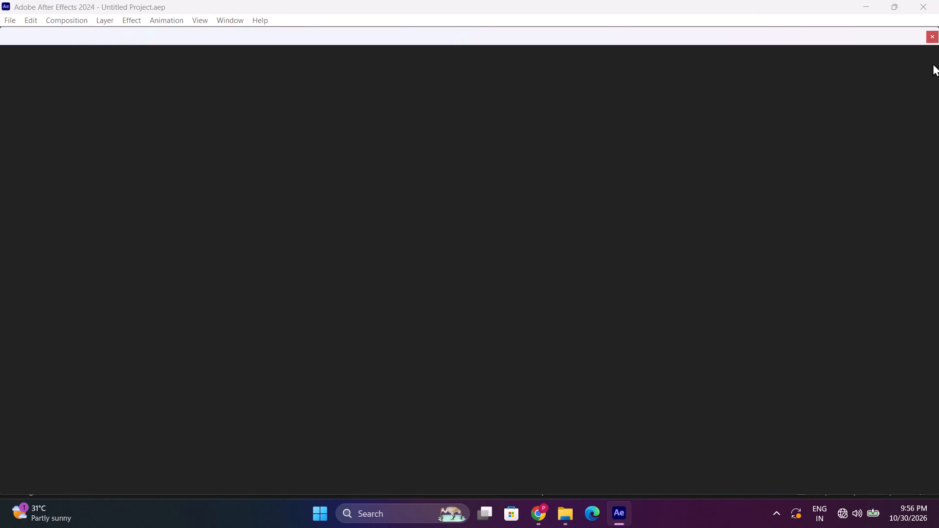
{"action": "left_click", "coordinate": [938, 34]}
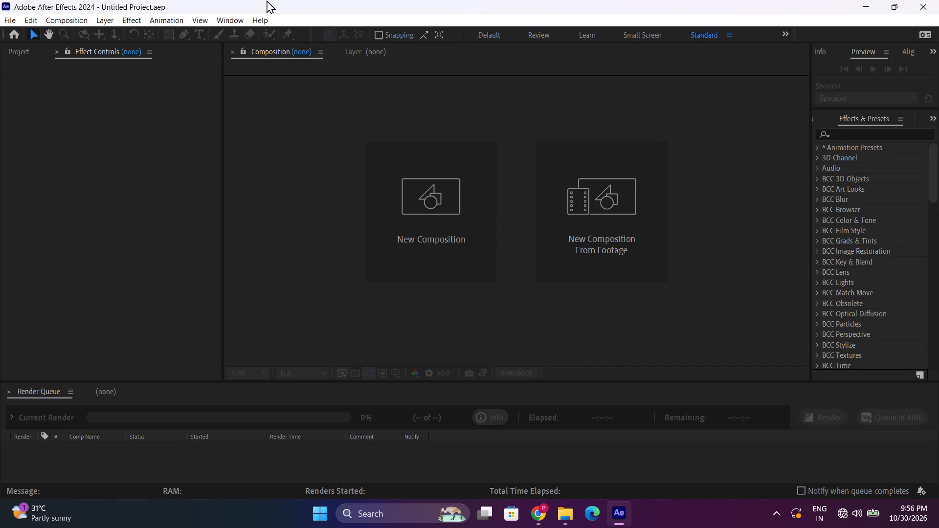
Create a new project.
{"action": "left_click", "coordinate": [17, 17]}
{"action": "left_click", "coordinate": [19, 38]}
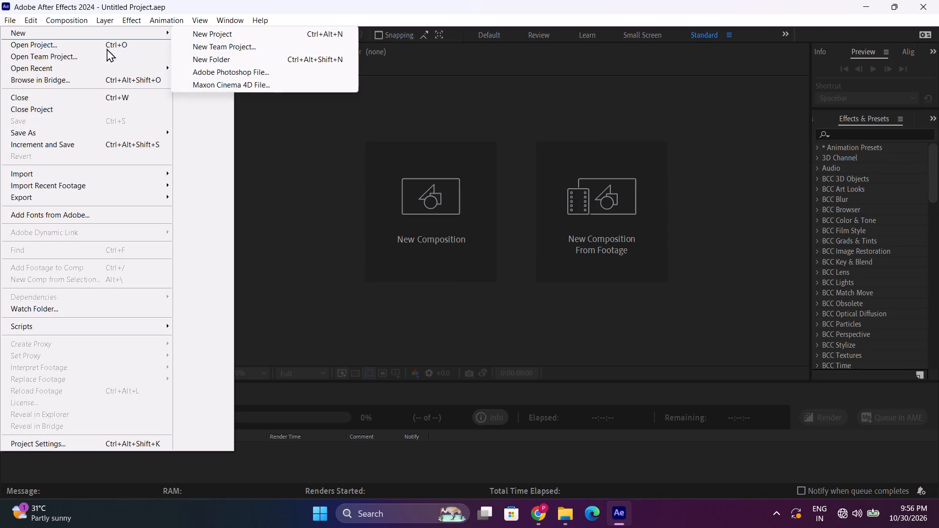
{"action": "left_click", "coordinate": [205, 35]}
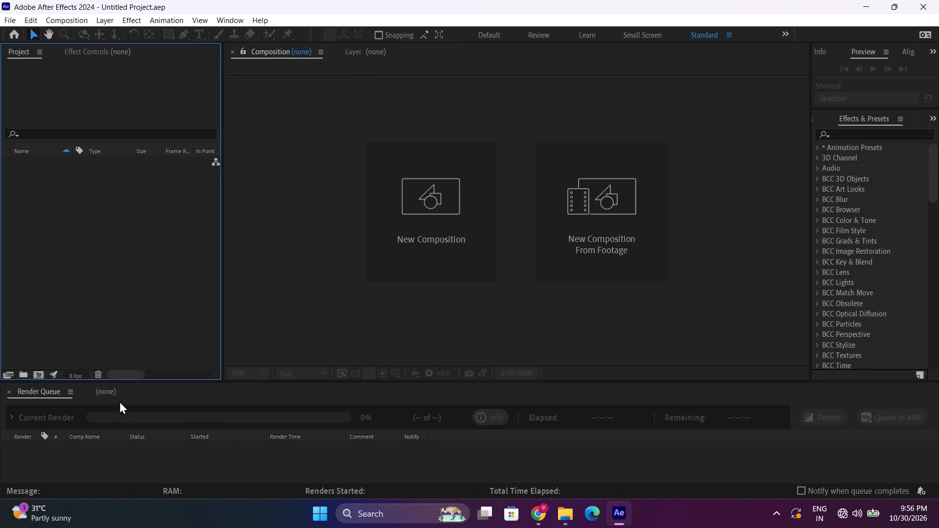
Import the video New Project 41 [84392BA]_chr2_prob3 from the edits folder into the project.
{"action": "left_click", "coordinate": [121, 394]}
{"action": "double_click", "coordinate": [115, 337]}
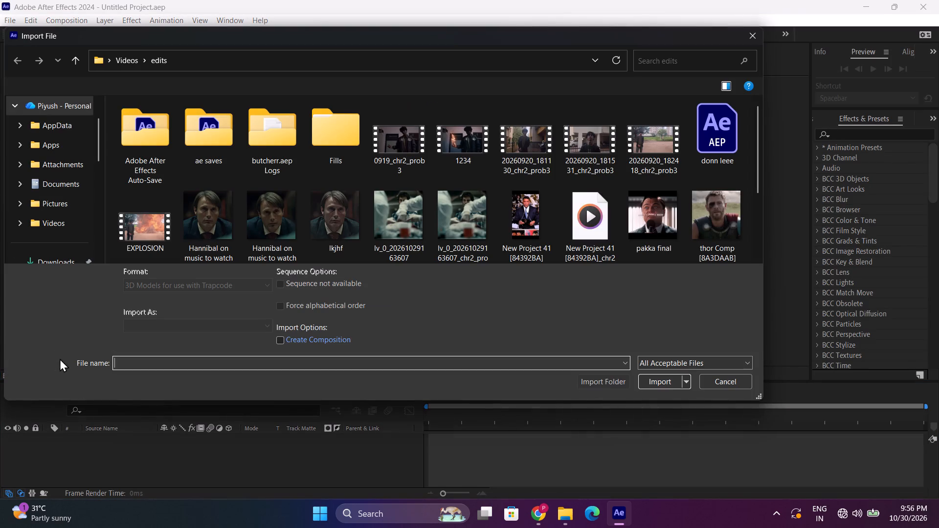
{"action": "double_click", "coordinate": [569, 239]}
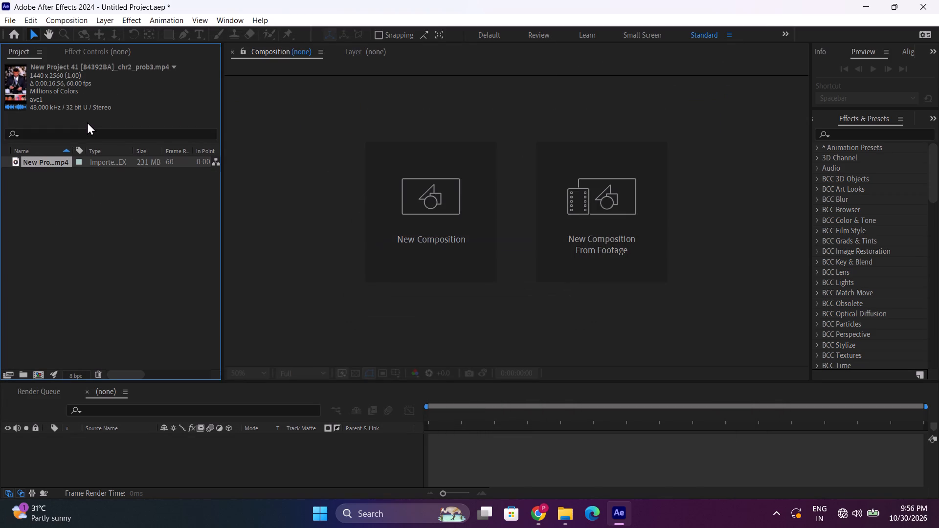
Create a composition from the imported video by placing it in the empty timeline.
{"action": "left_click_drag", "start_coordinate": [43, 159], "coordinate": [127, 452]}
{"action": "left_click_drag", "start_coordinate": [127, 452], "coordinate": [127, 451]}
Expand the User Presets folder under Animation Presets to list the saved colour presets.
{"action": "left_click", "coordinate": [816, 146]}
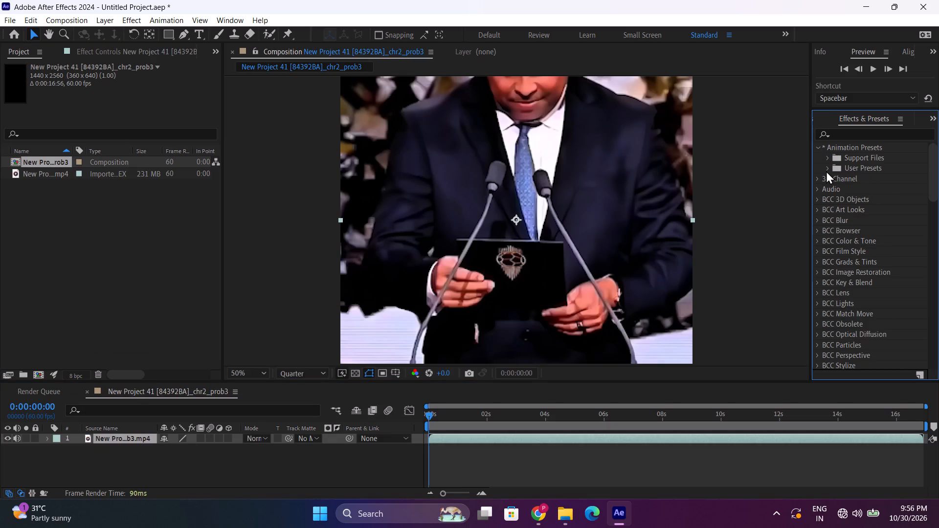
{"action": "left_click", "coordinate": [827, 168]}
{"action": "scroll", "coordinate": [570, 257], "scroll_direction": "down", "scroll_amount": 1}
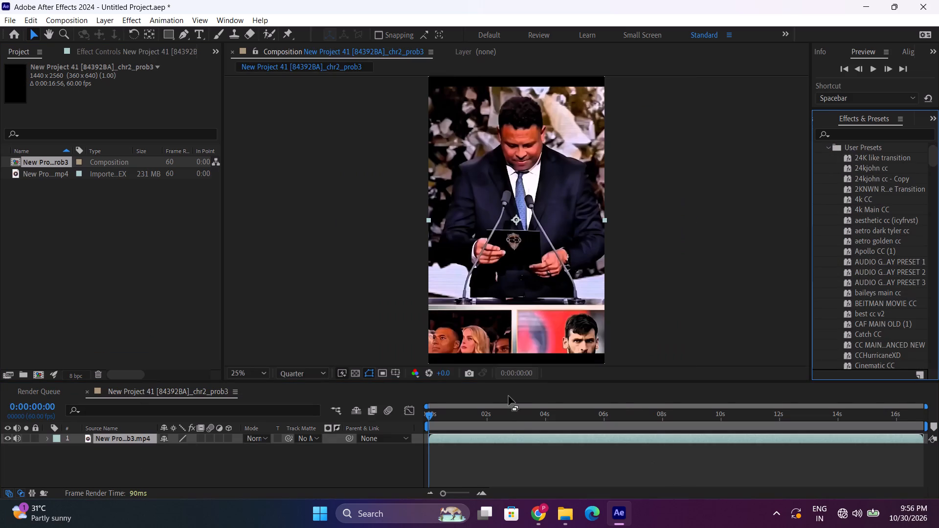
Move the playhead to about 0:00:07:57 and set the composition preview resolution to Full.
{"action": "left_click", "coordinate": [515, 416]}
{"action": "left_click_drag", "start_coordinate": [516, 417], "coordinate": [591, 406]}
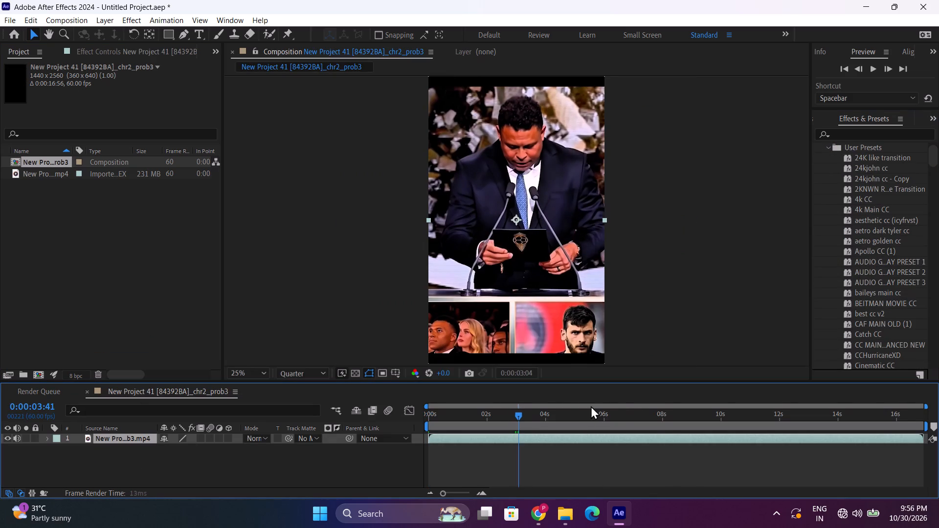
{"action": "left_click_drag", "start_coordinate": [591, 406], "coordinate": [661, 412]}
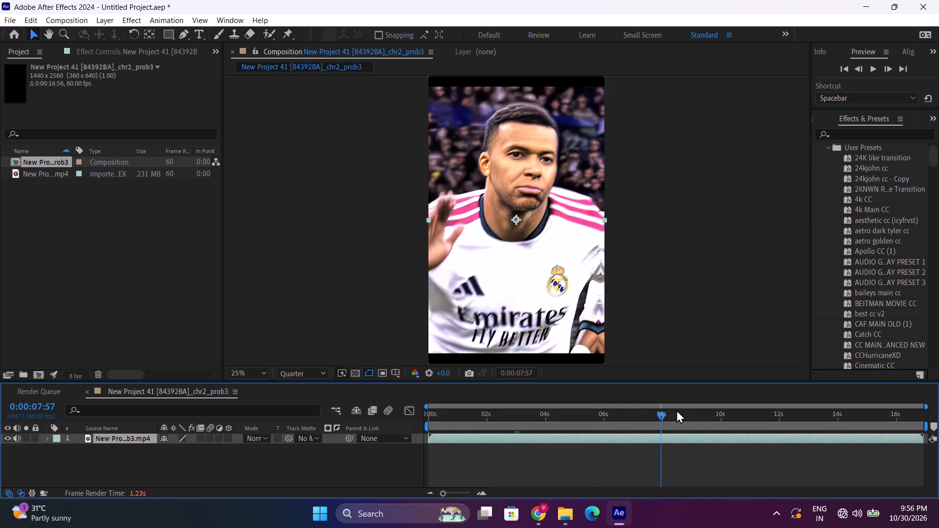
{"action": "left_click", "coordinate": [317, 376]}
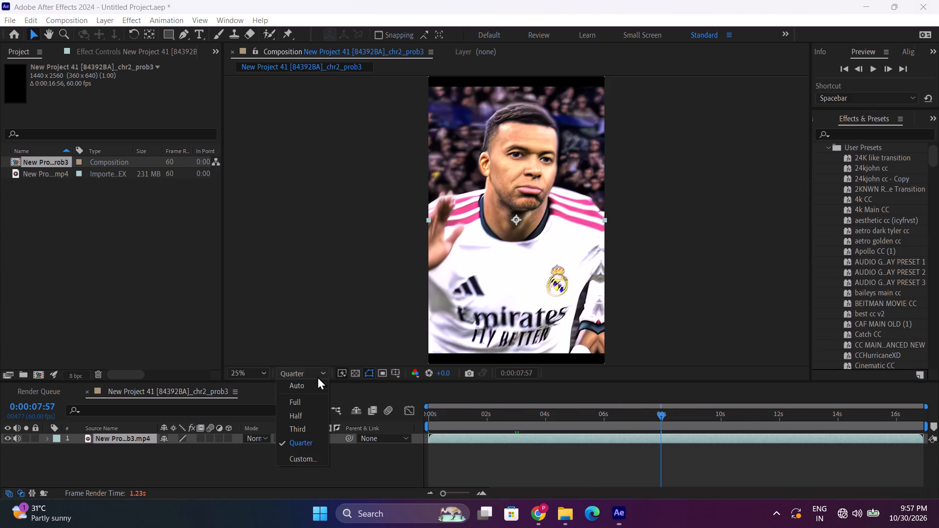
{"action": "left_click", "coordinate": [310, 397]}
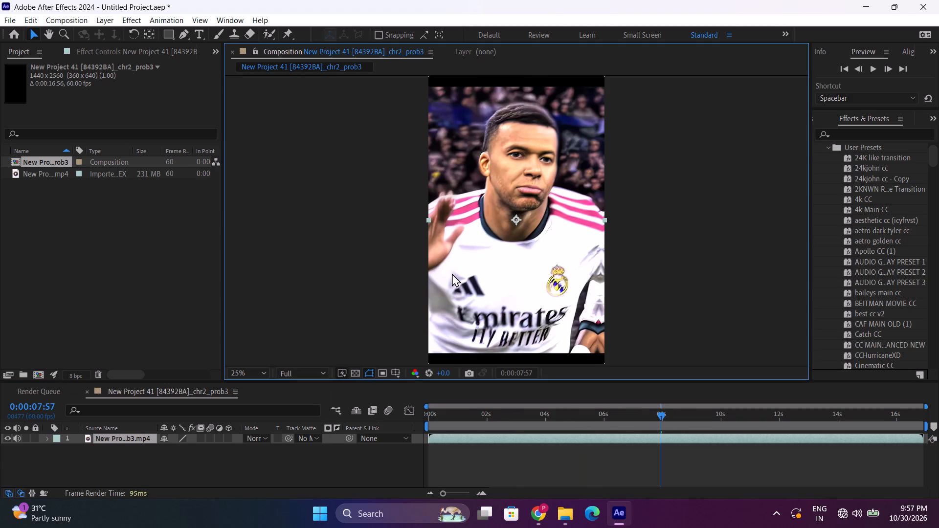
Step back a few frames to 0:00:07:53 and apply the 24kjohn cc preset to the video layer.
{"action": "left_click", "coordinate": [861, 70]}
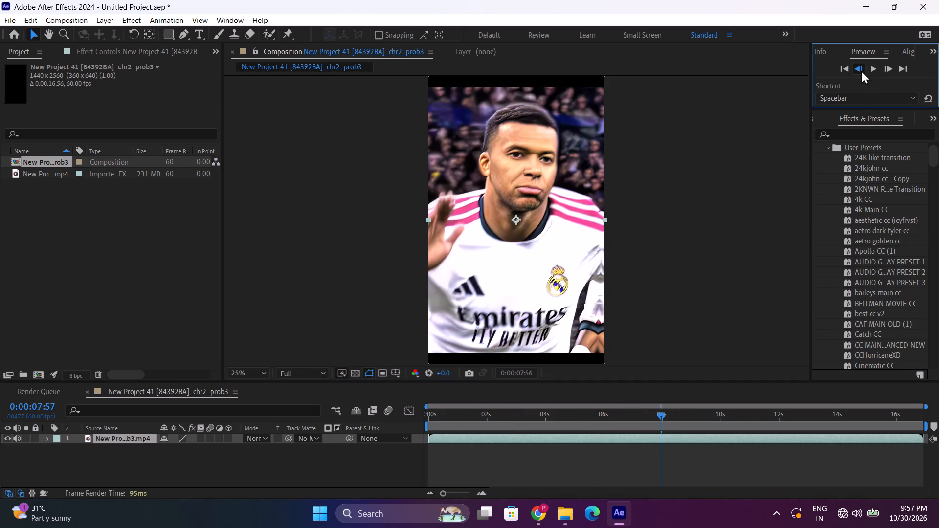
{"action": "triple_click", "coordinate": [861, 71]}
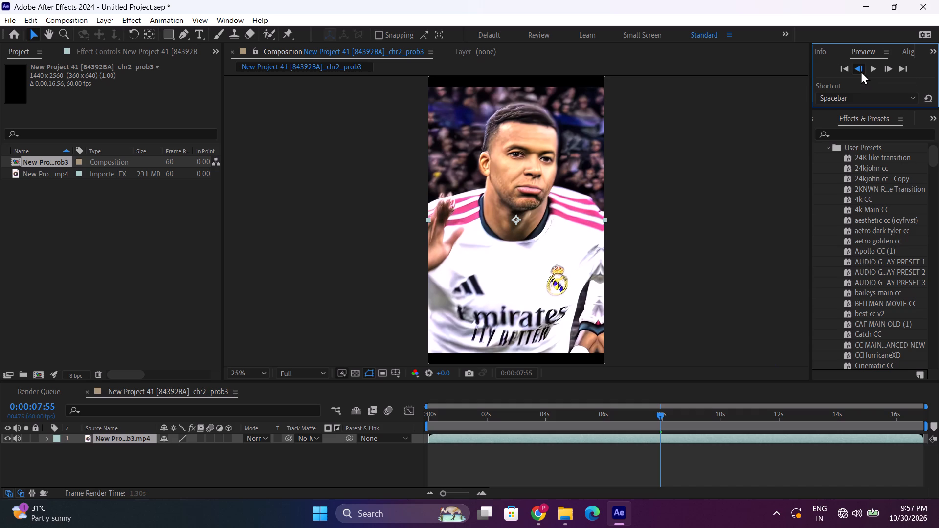
{"action": "double_click", "coordinate": [870, 169]}
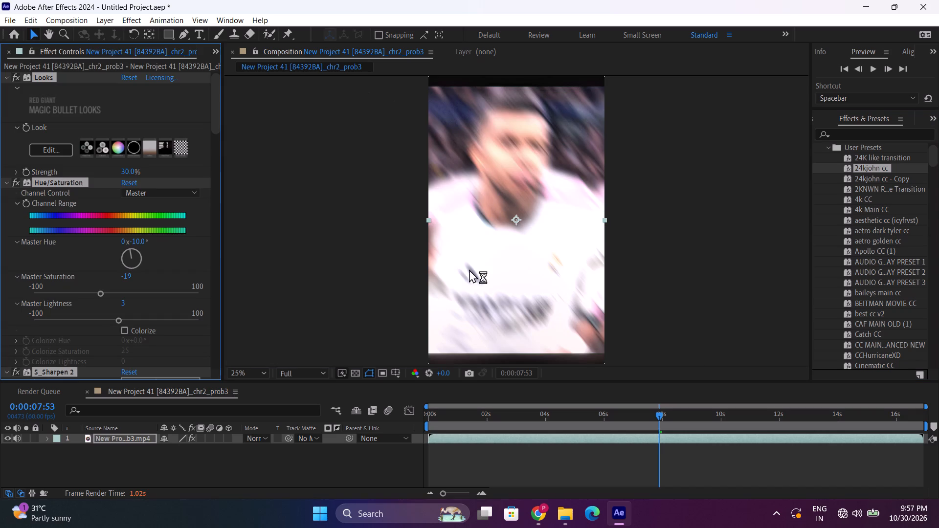
Advance to frame 0:00:07:57 and capture a screenshot of the composition preview with the 24kjohn cc look.
{"action": "left_click", "coordinate": [891, 72]}
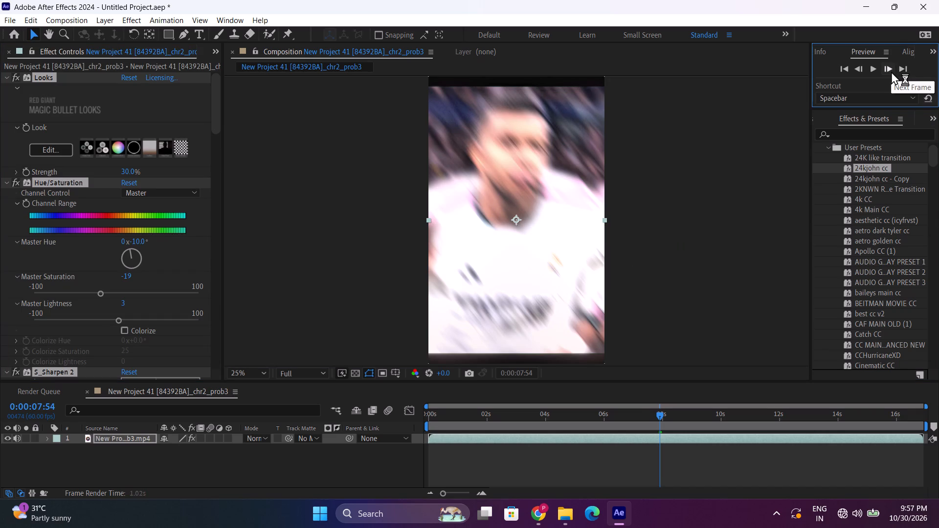
{"action": "left_click", "coordinate": [891, 71]}
{"action": "left_click", "coordinate": [891, 71]}
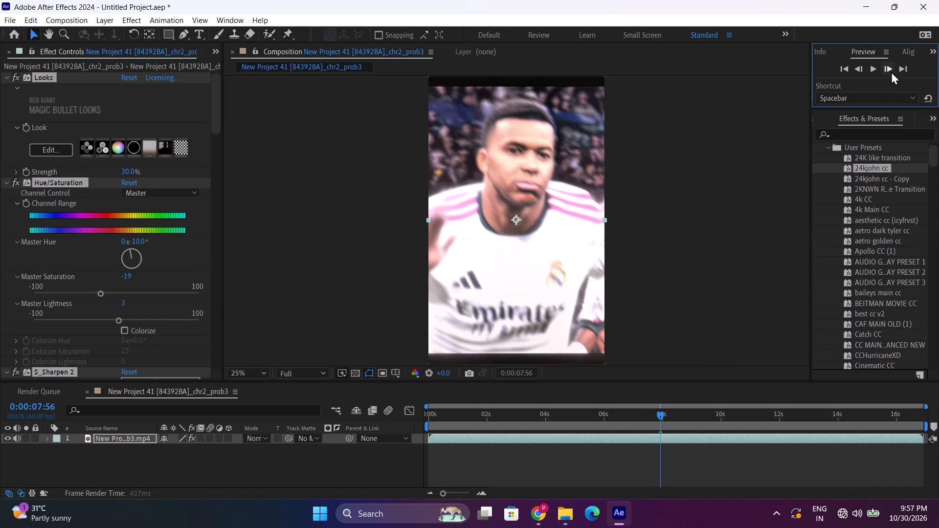
{"action": "left_click", "coordinate": [891, 71]}
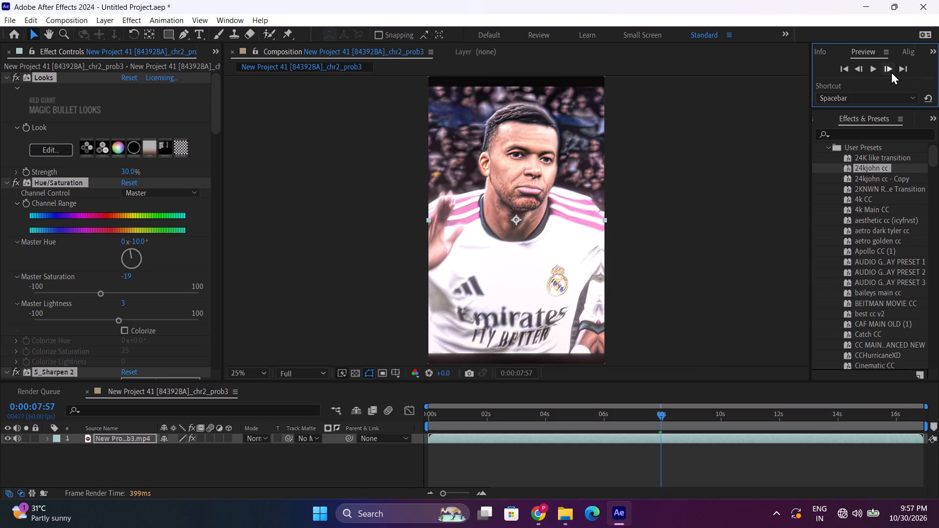
{"action": "key", "text": "Print"}
{"action": "left_click_drag", "start_coordinate": [424, 72], "coordinate": [604, 363]}
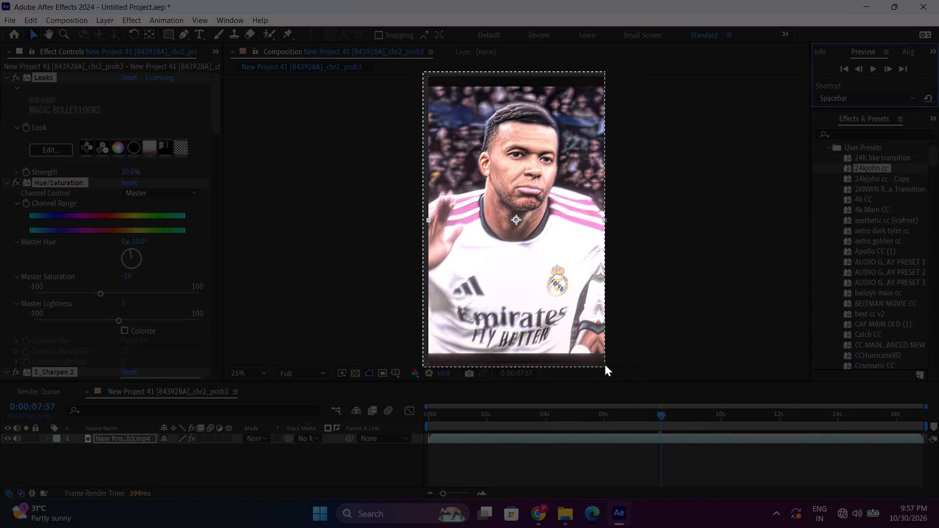
{"action": "left_click_drag", "start_coordinate": [604, 363], "coordinate": [608, 366]}
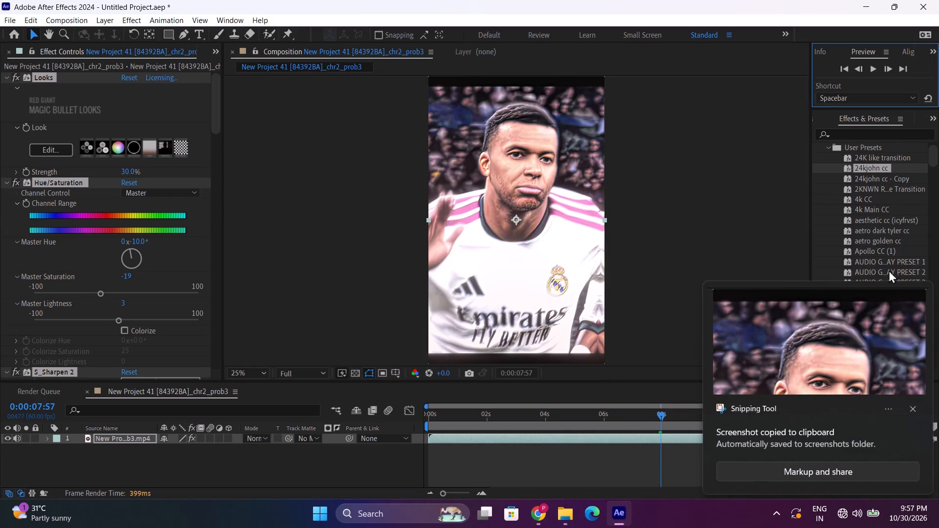
{"action": "left_click", "coordinate": [908, 411]}
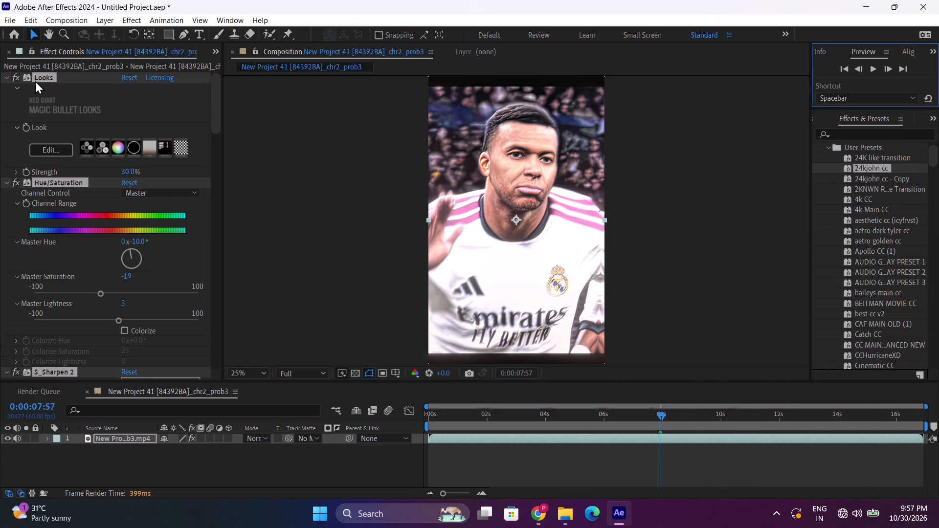
Apply the Apollo CC (1) user preset to the video layer.
{"action": "double_click", "coordinate": [870, 249]}
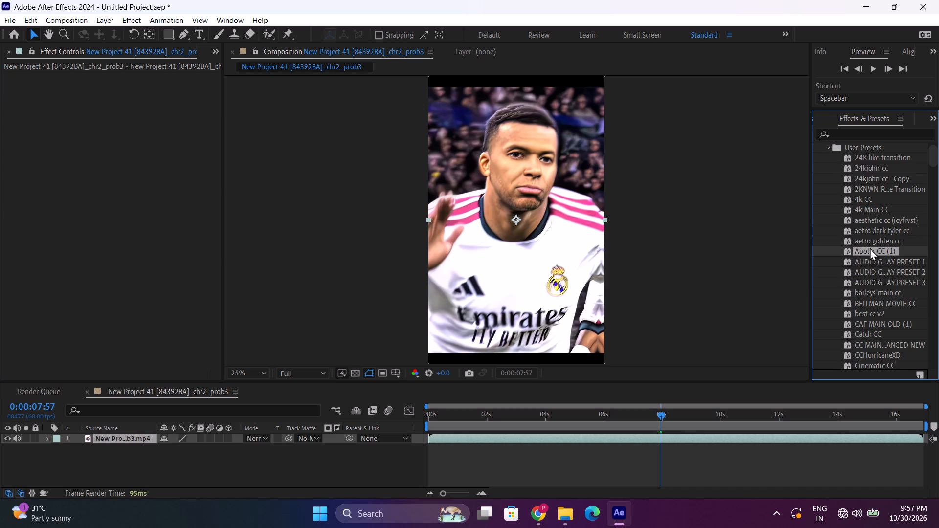
{"action": "double_click", "coordinate": [870, 247]}
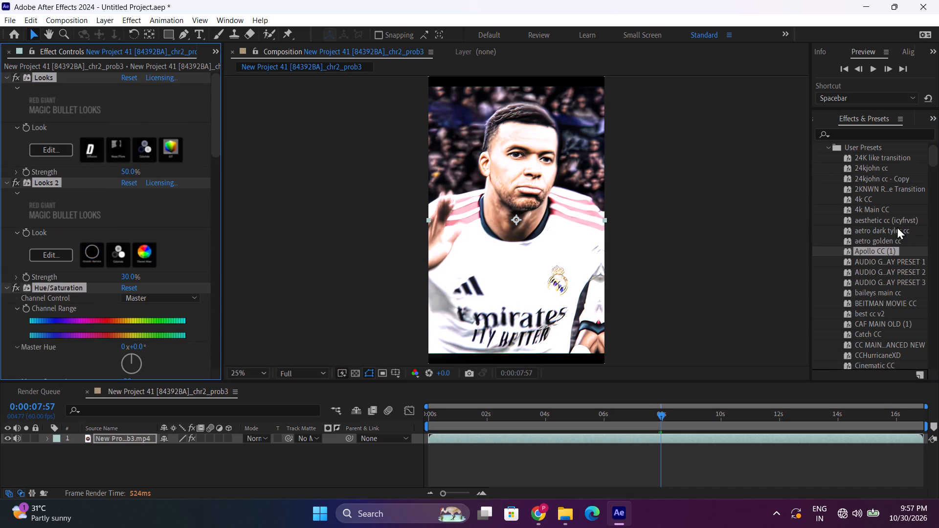
Capture a screenshot of the composition preview with the Apollo CC (1) look and dismiss the capture notification.
{"action": "key", "text": "Print"}
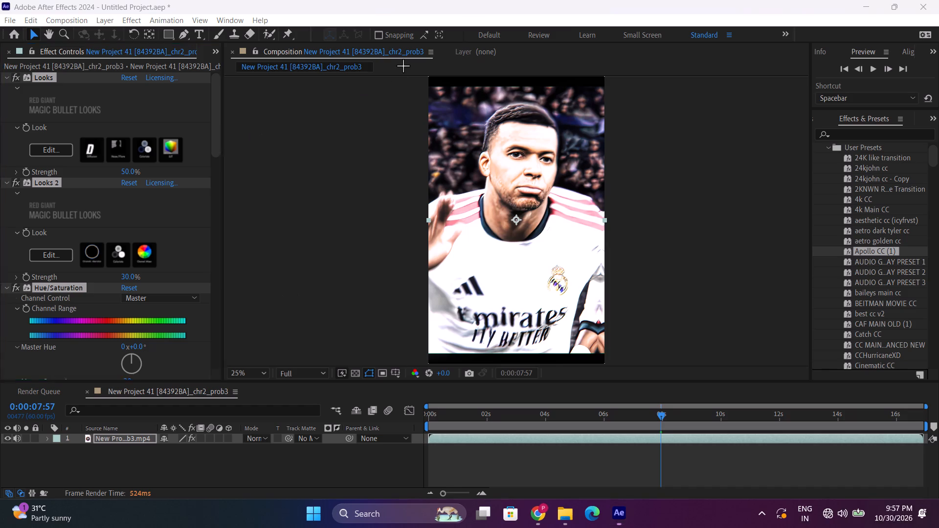
{"action": "left_click_drag", "start_coordinate": [403, 66], "coordinate": [918, 374]}
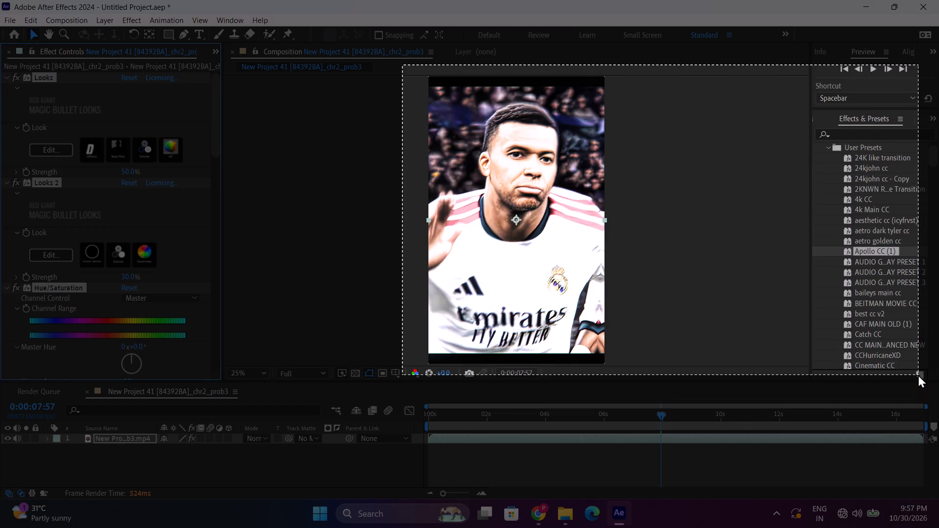
{"action": "left_click_drag", "start_coordinate": [918, 374], "coordinate": [918, 370]}
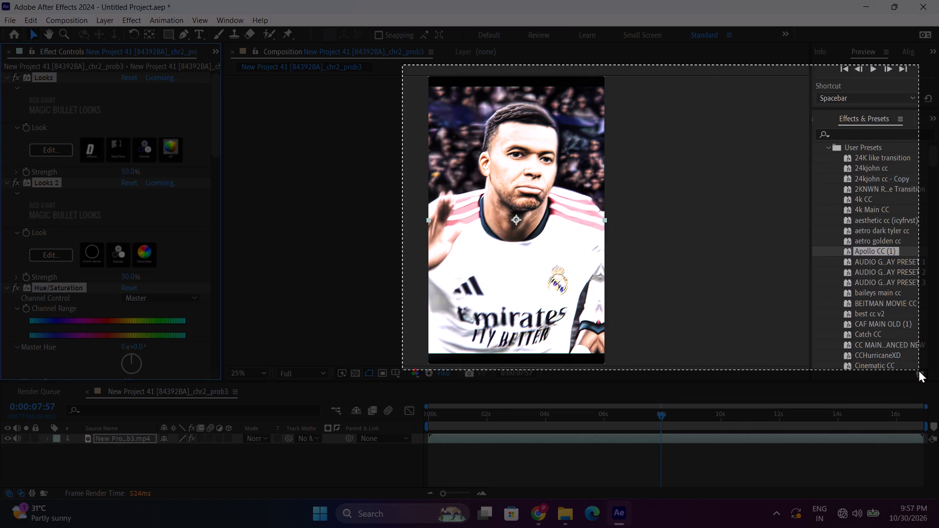
{"action": "left_click_drag", "start_coordinate": [918, 370], "coordinate": [693, 361]}
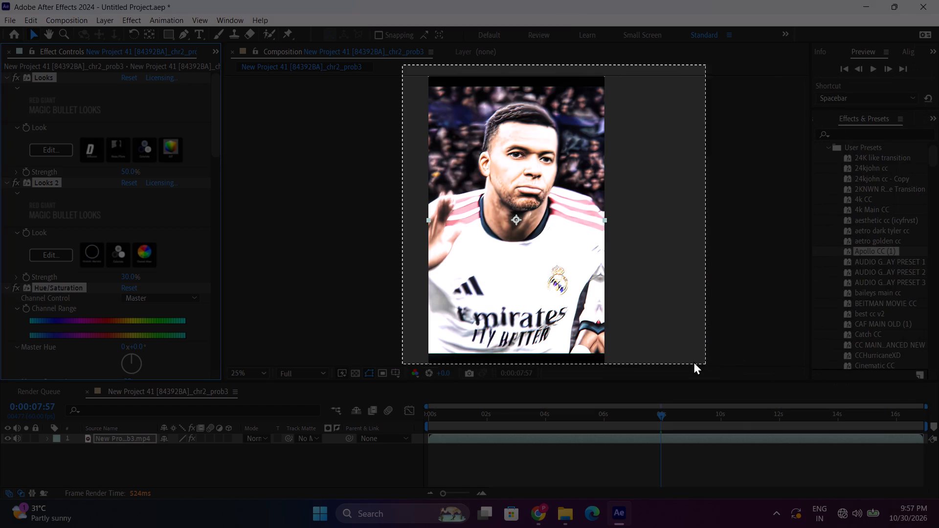
{"action": "left_click_drag", "start_coordinate": [693, 361], "coordinate": [672, 365]}
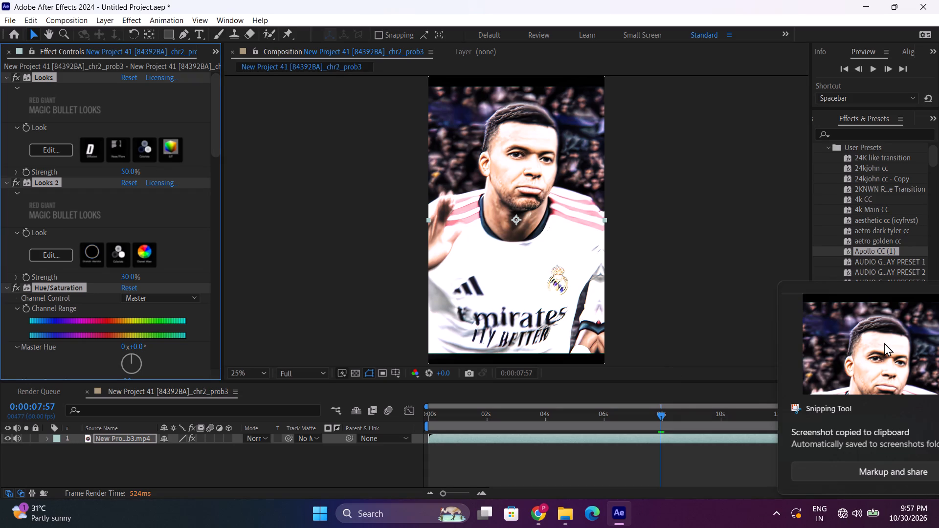
{"action": "left_click_drag", "start_coordinate": [912, 412], "coordinate": [912, 407]}
Undo the Apollo CC (1) preset and apply the best cc v2 preset to the video layer.
{"action": "key", "text": "ctrl+z"}
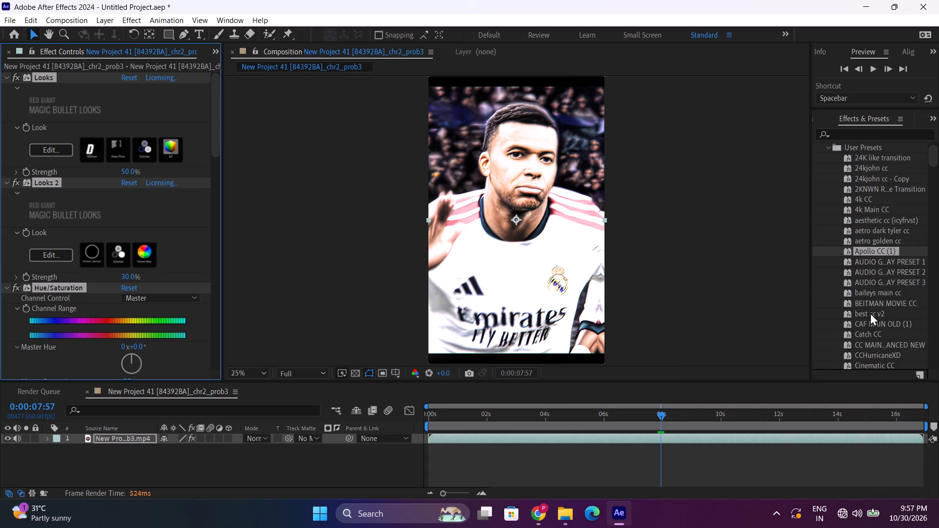
{"action": "double_click", "coordinate": [870, 313]}
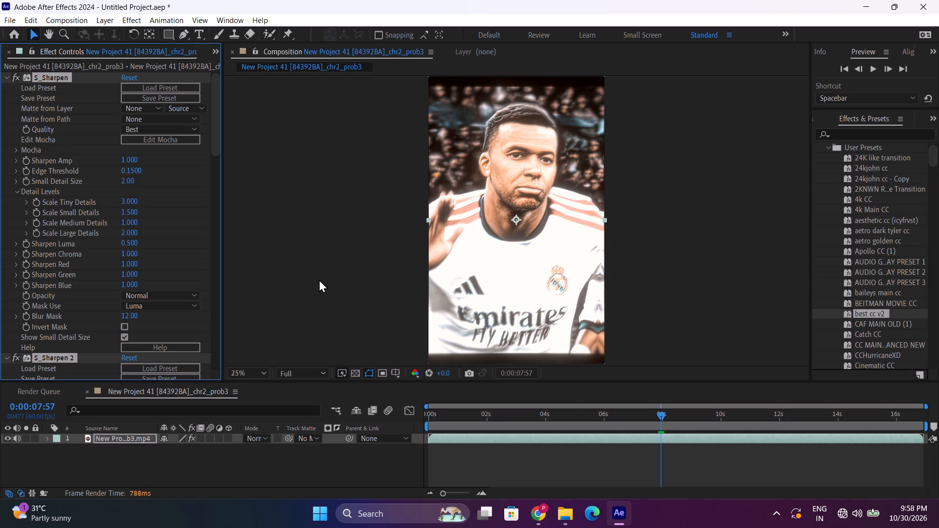
Capture a screenshot of the composition preview with the best cc v2 look.
{"action": "key", "text": "Print"}
{"action": "left_click", "coordinate": [316, 254]}
{"action": "left_click_drag", "start_coordinate": [418, 81], "coordinate": [506, 158]}
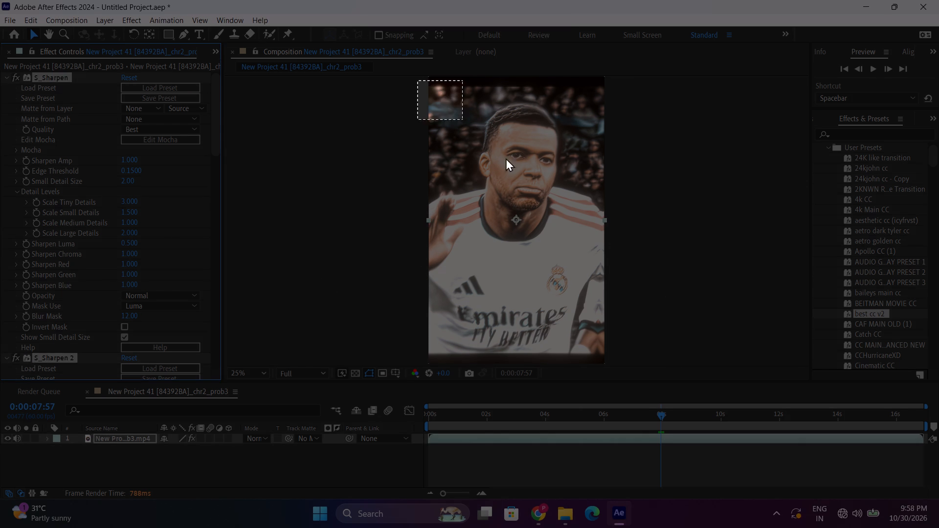
{"action": "left_click_drag", "start_coordinate": [506, 158], "coordinate": [614, 367]}
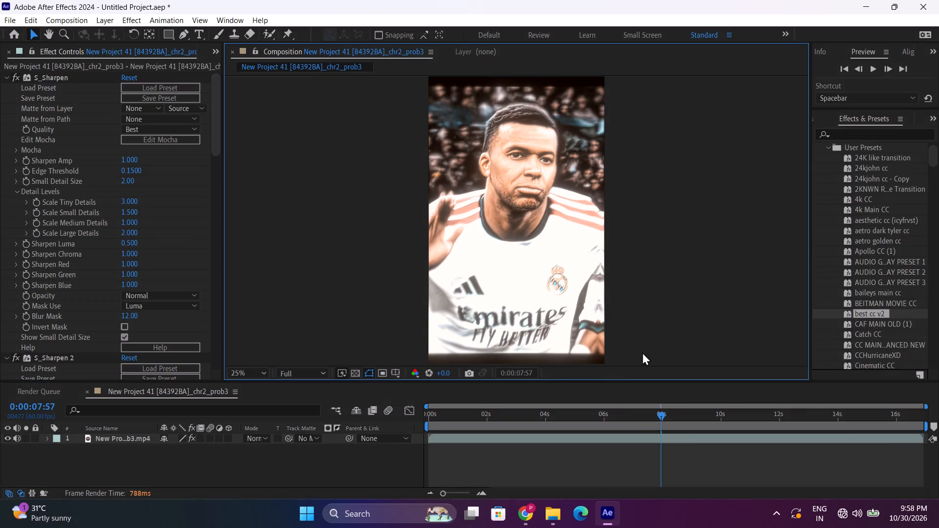
Undo the best cc v2 preset and apply the baileys main cc preset to the video layer.
{"action": "key", "text": "ctrl+z"}
{"action": "left_click", "coordinate": [909, 412]}
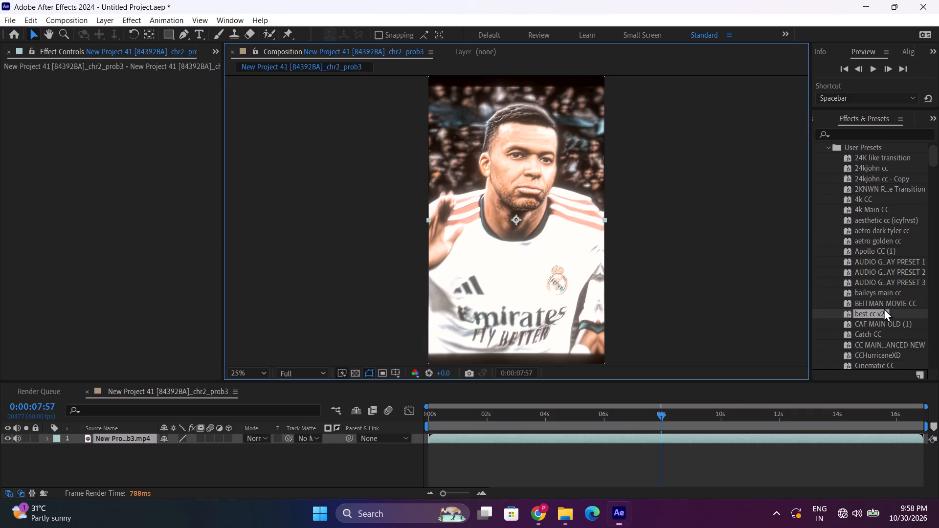
{"action": "scroll", "coordinate": [873, 299], "scroll_direction": "down", "scroll_amount": 1}
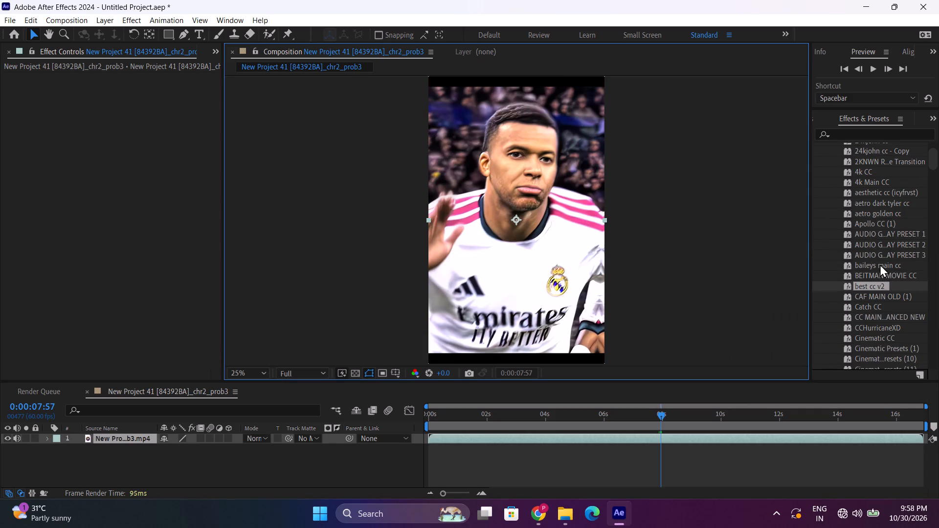
{"action": "left_click", "coordinate": [880, 263]}
{"action": "left_click", "coordinate": [880, 263]}
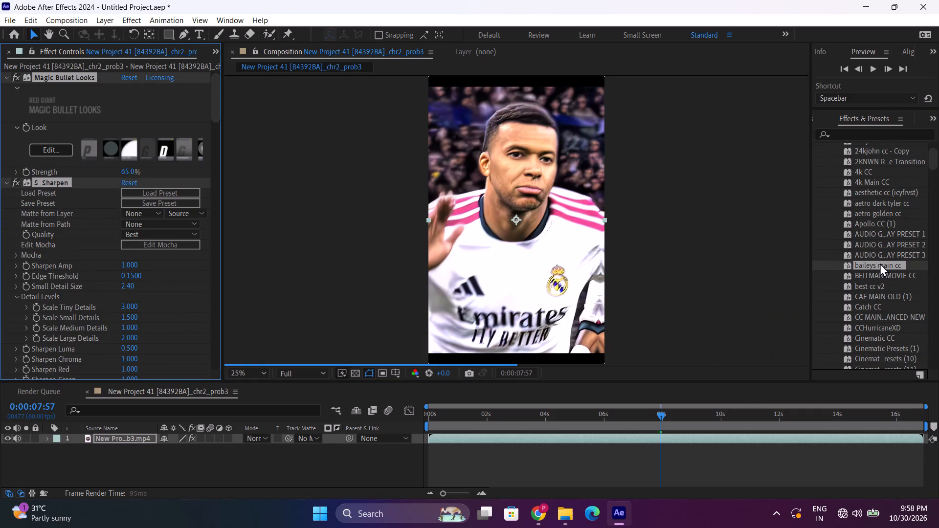
Start a screenshot capture of the composition preview with the baileys main cc look.
{"action": "key", "text": "Print"}
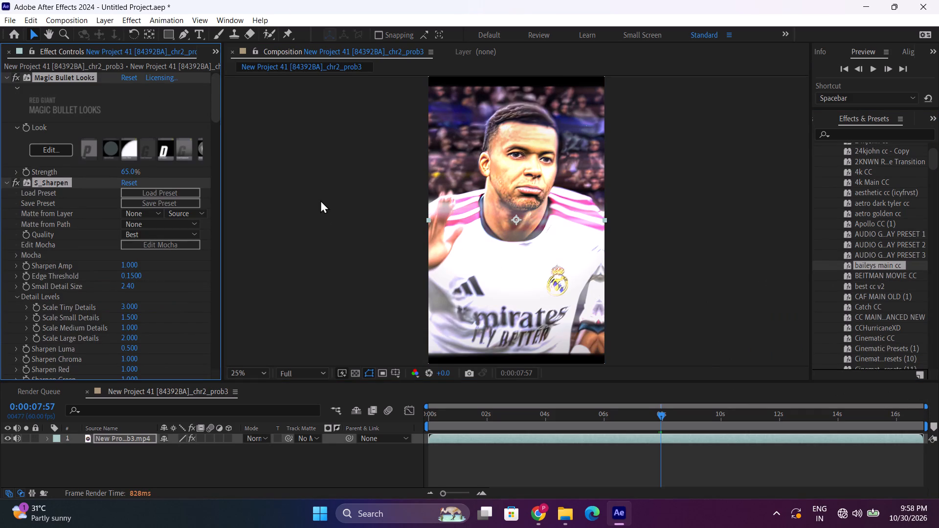
Capture the full composition preview frame with the baileys main cc look as a rectangular screenshot.
{"action": "left_click", "coordinate": [341, 163]}
{"action": "left_click_drag", "start_coordinate": [410, 76], "coordinate": [615, 362]}
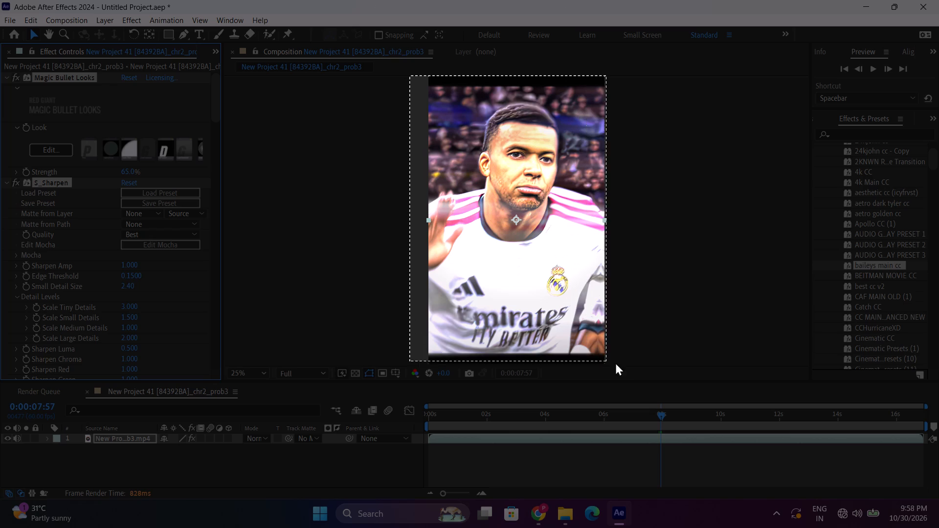
{"action": "left_click_drag", "start_coordinate": [615, 362], "coordinate": [615, 363]}
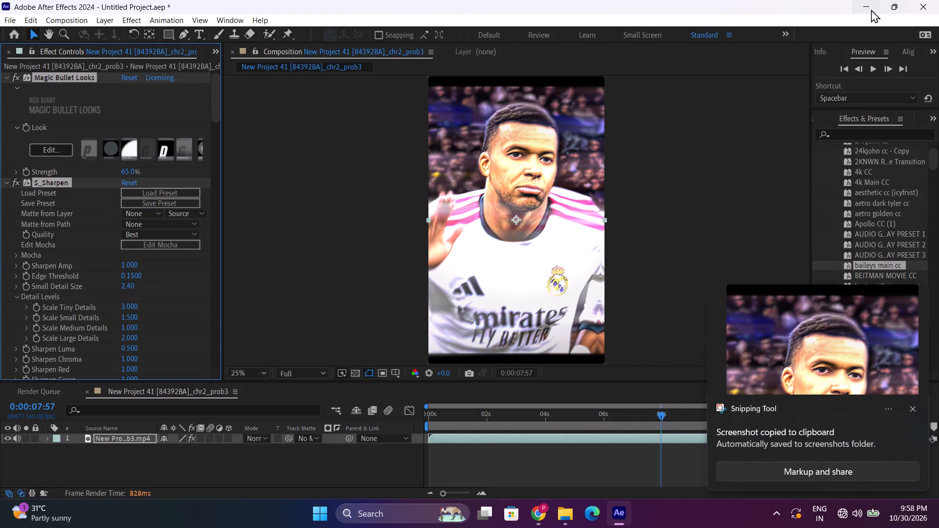
Minimize the After Effects window to show the desktop.
{"action": "left_click", "coordinate": [866, 10]}
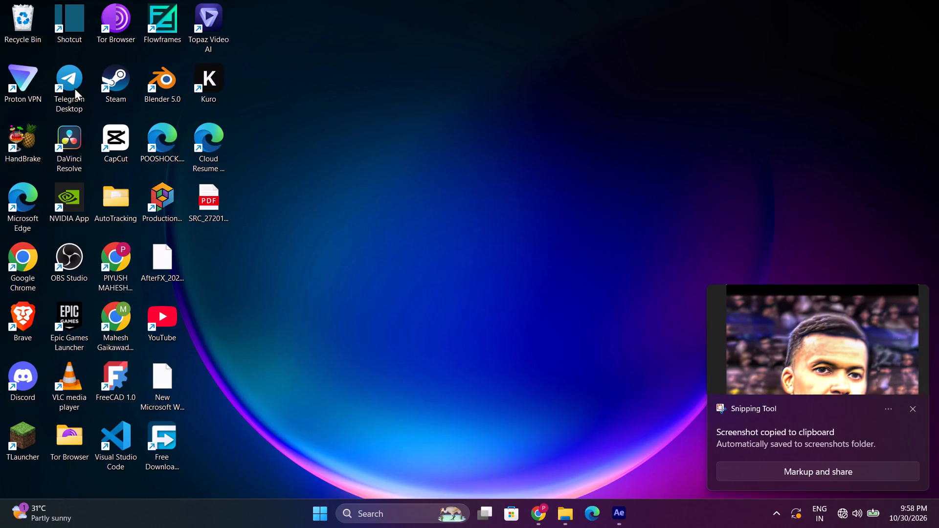
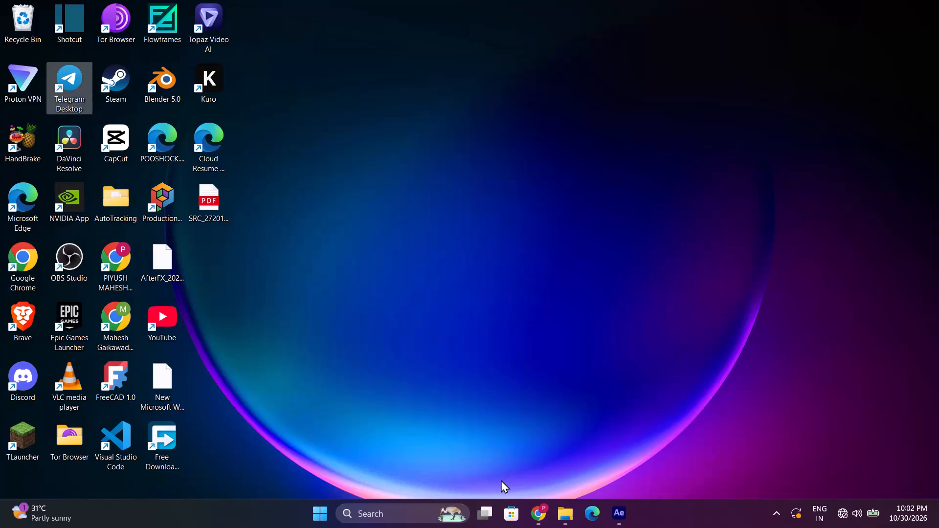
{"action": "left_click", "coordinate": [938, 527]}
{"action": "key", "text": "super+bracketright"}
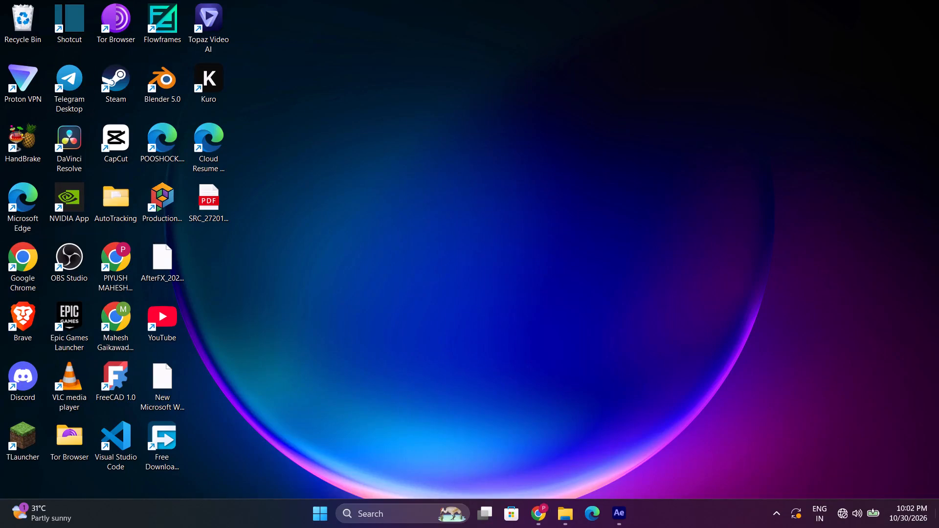
Switch back to After Effects and add the composition with the baileys main cc look to the Render Queue.
{"action": "left_click", "coordinate": [624, 510]}
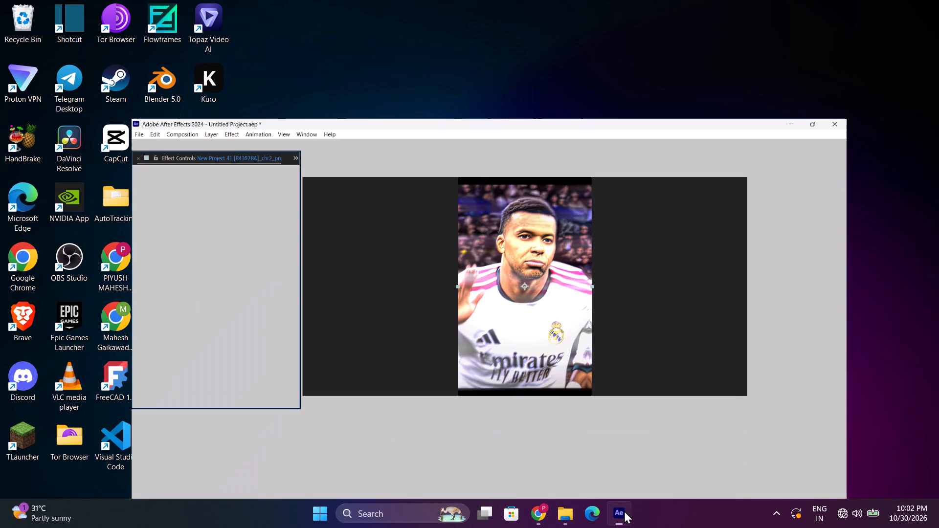
{"action": "left_click", "coordinate": [9, 23]}
{"action": "left_click", "coordinate": [46, 198]}
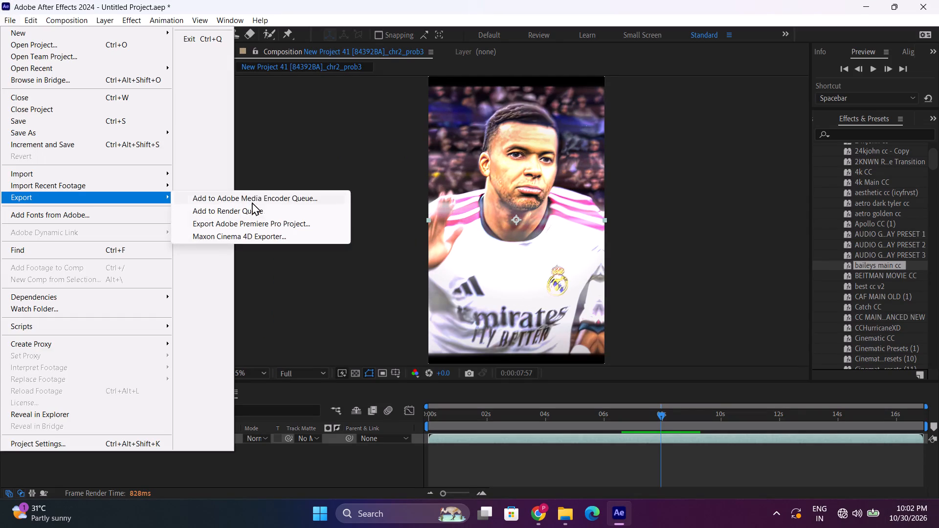
{"action": "left_click", "coordinate": [252, 208]}
Set the queued composition's output file to an H.264 movie named 1212121 in the edits folder.
{"action": "double_click", "coordinate": [304, 467]}
{"action": "left_click_drag", "start_coordinate": [304, 467], "coordinate": [303, 472]}
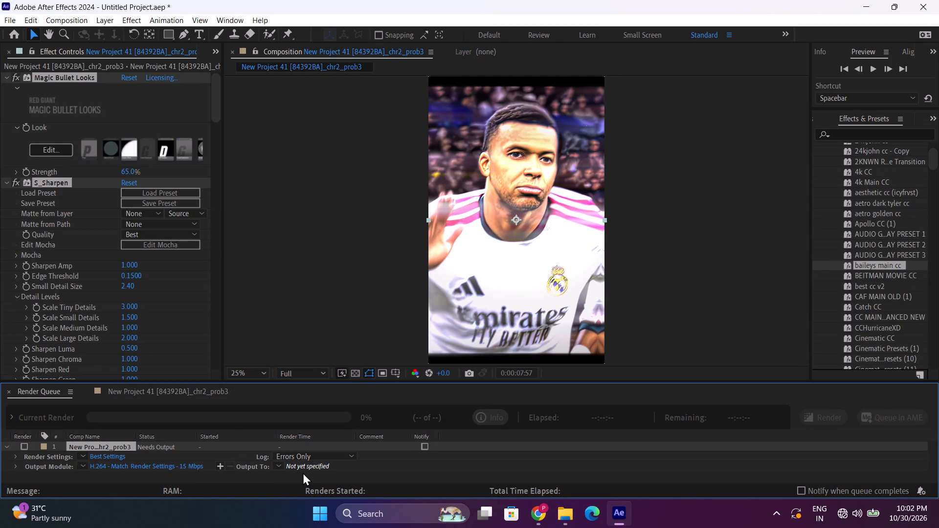
{"action": "double_click", "coordinate": [306, 465]}
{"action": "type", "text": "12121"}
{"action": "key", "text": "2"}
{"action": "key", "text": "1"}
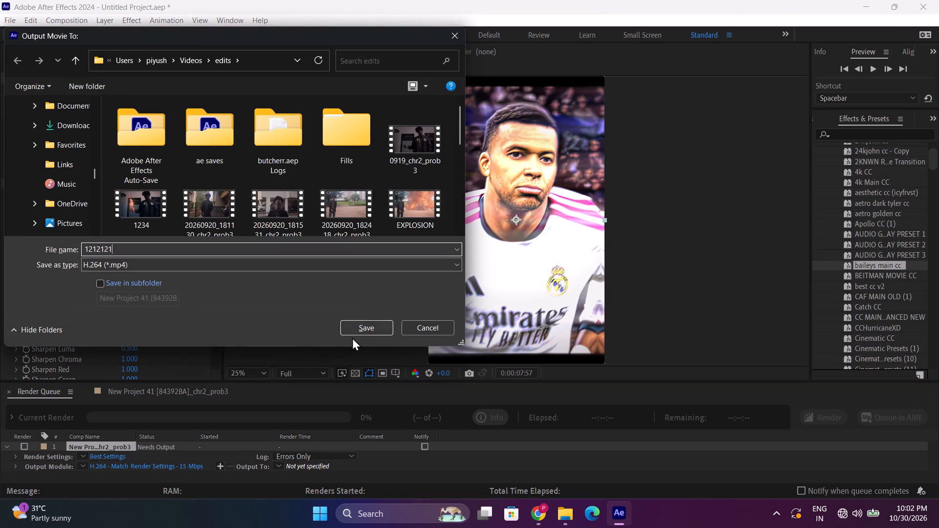
{"action": "left_click", "coordinate": [358, 334]}
Start rendering the queued composition.
{"action": "left_click", "coordinate": [816, 410]}
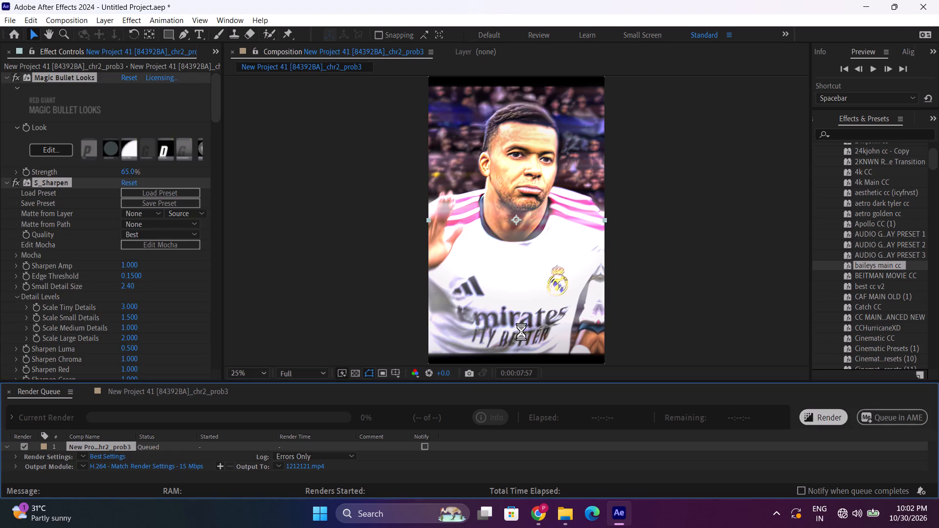
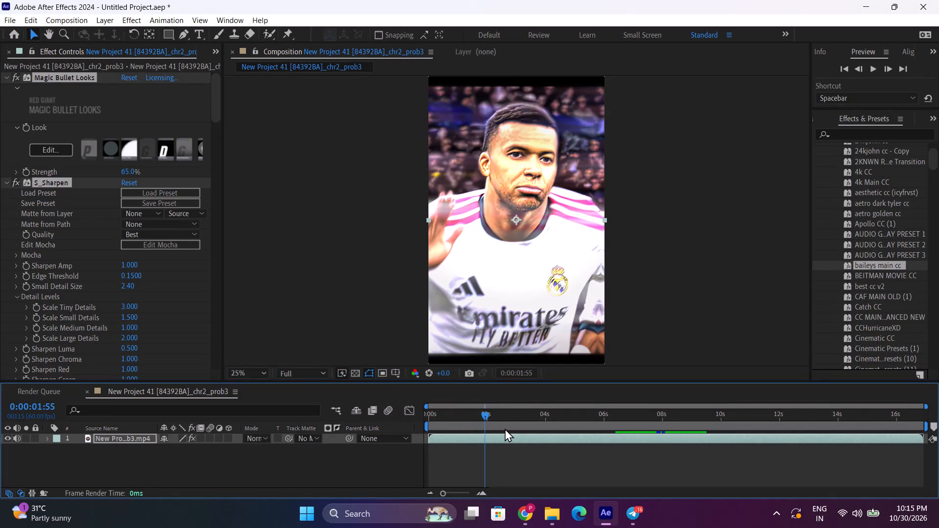
Move the current time to 0:00:02:37 to check the baileys main cc look on that frame.
{"action": "left_click", "coordinate": [505, 428]}
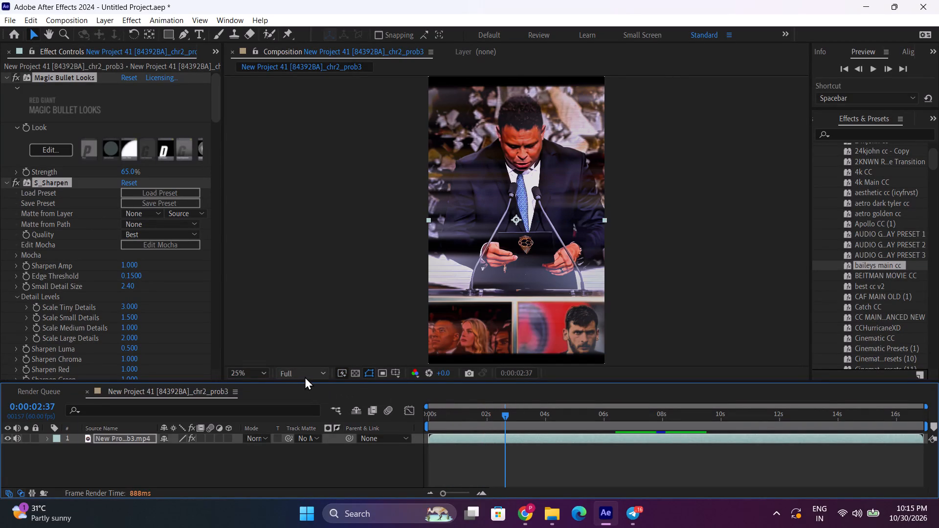
Select the video layer and collapse its effects' settings one by one, from Magic Bullet Looks down through BCC Unsharp Mask 2.
{"action": "left_click", "coordinate": [537, 434]}
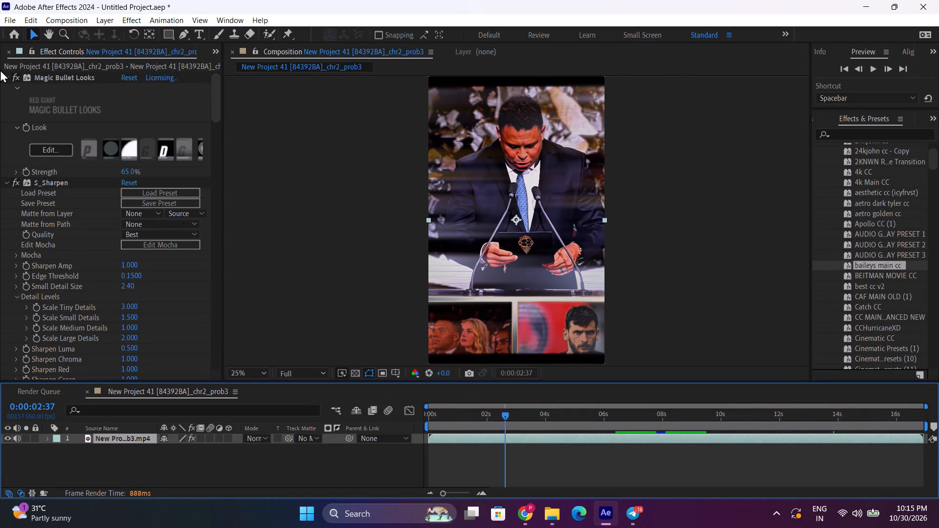
{"action": "left_click", "coordinate": [8, 77]}
{"action": "left_click", "coordinate": [6, 88]}
{"action": "left_click", "coordinate": [6, 95]}
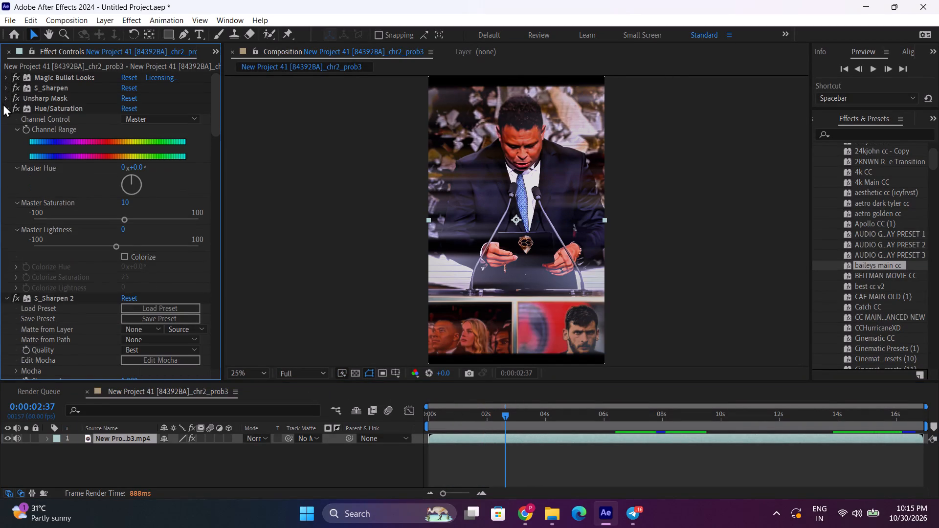
{"action": "left_click", "coordinate": [2, 107]}
{"action": "left_click", "coordinate": [8, 121]}
{"action": "left_click", "coordinate": [7, 131]}
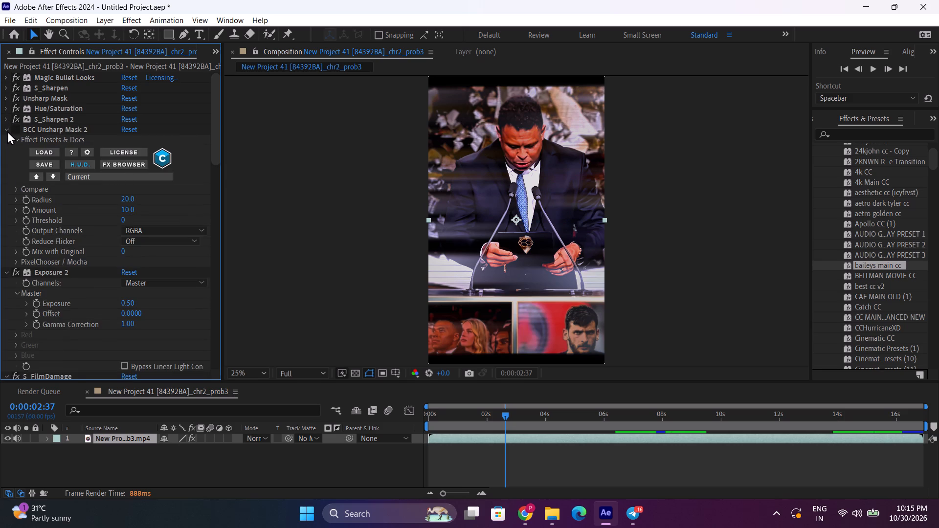
Collapse the settings of the clip's expanded effects, and disable S_FilmDamage and S_FilmDamage 2.
{"action": "left_click", "coordinate": [6, 136]}
{"action": "left_click", "coordinate": [3, 148]}
{"action": "left_click", "coordinate": [8, 160]}
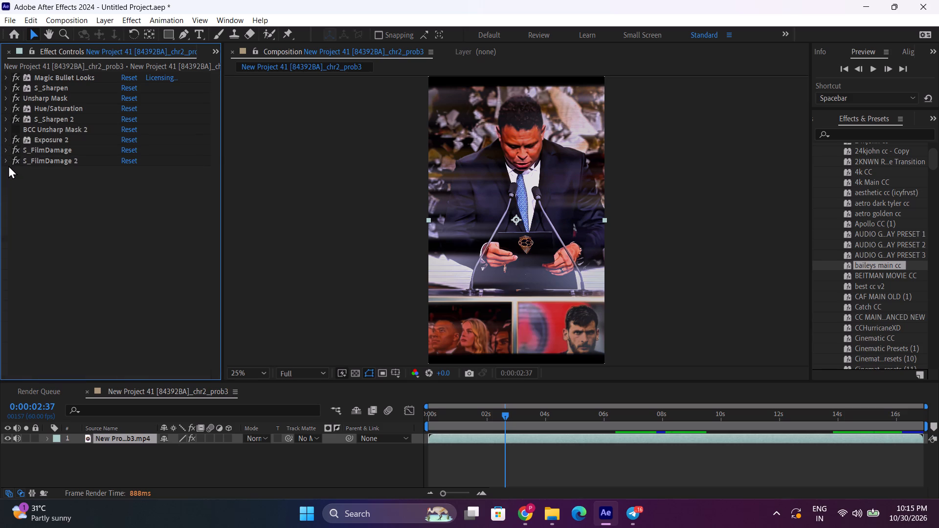
{"action": "left_click", "coordinate": [22, 164]}
{"action": "left_click", "coordinate": [17, 160]}
{"action": "left_click", "coordinate": [16, 150]}
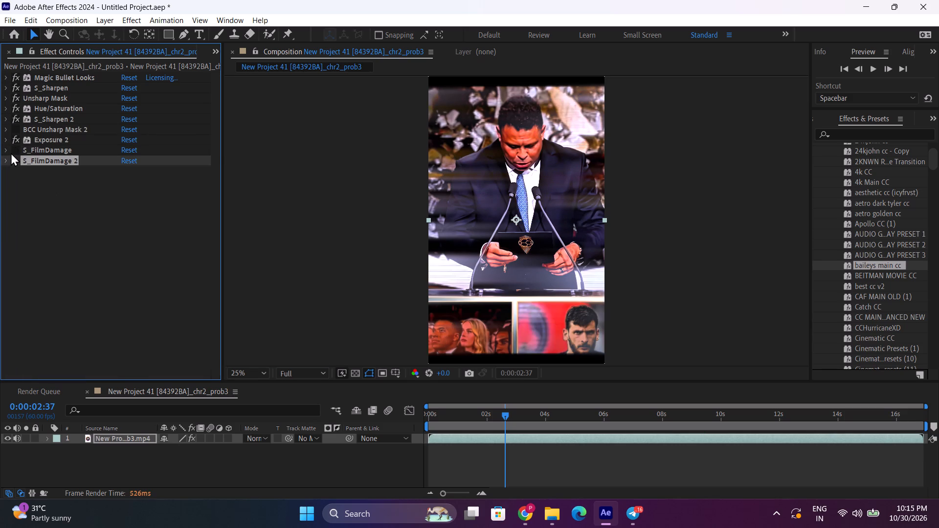
{"action": "left_click", "coordinate": [11, 150]}
{"action": "left_click", "coordinate": [11, 149]}
{"action": "left_click", "coordinate": [13, 159]}
{"action": "left_click", "coordinate": [13, 159]}
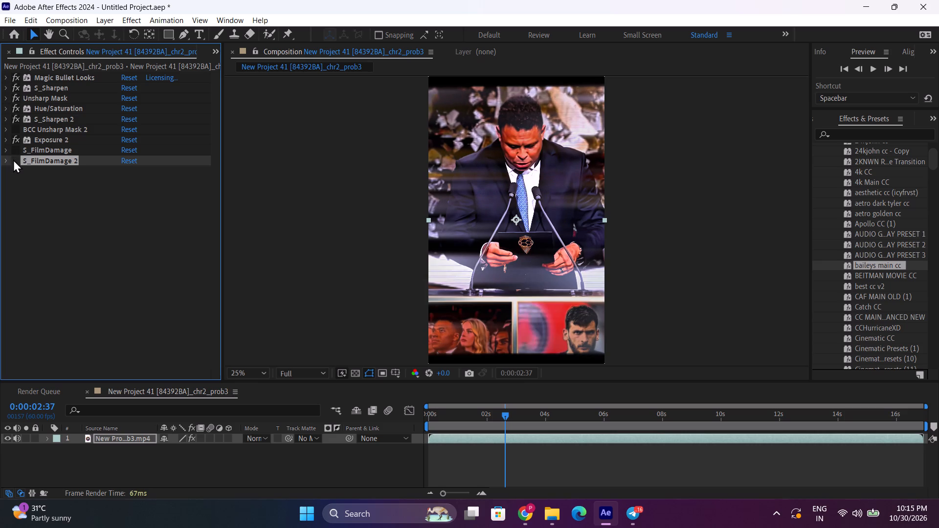
Inspect other frames up to 0:00:08:20, toggling the film damage effects there to compare the look with and without them.
{"action": "left_click_drag", "start_coordinate": [555, 424], "coordinate": [604, 422]}
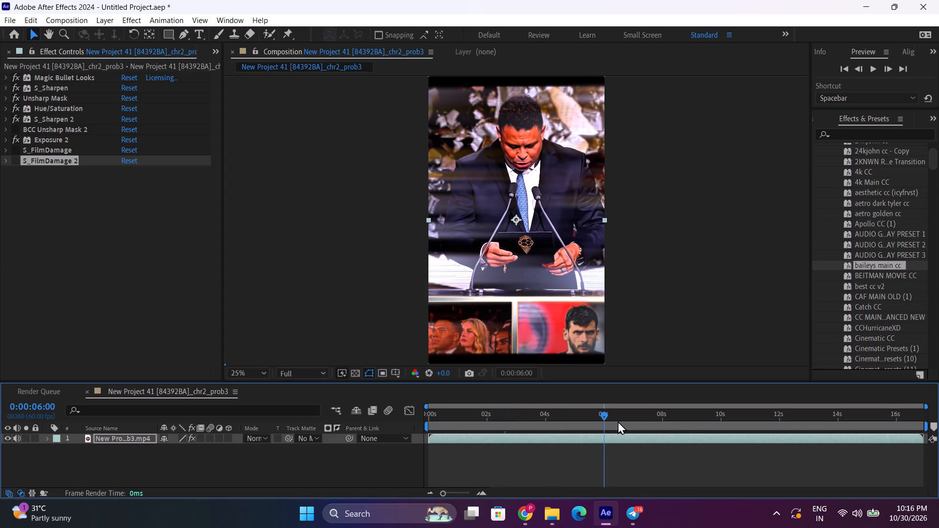
{"action": "left_click", "coordinate": [622, 417]}
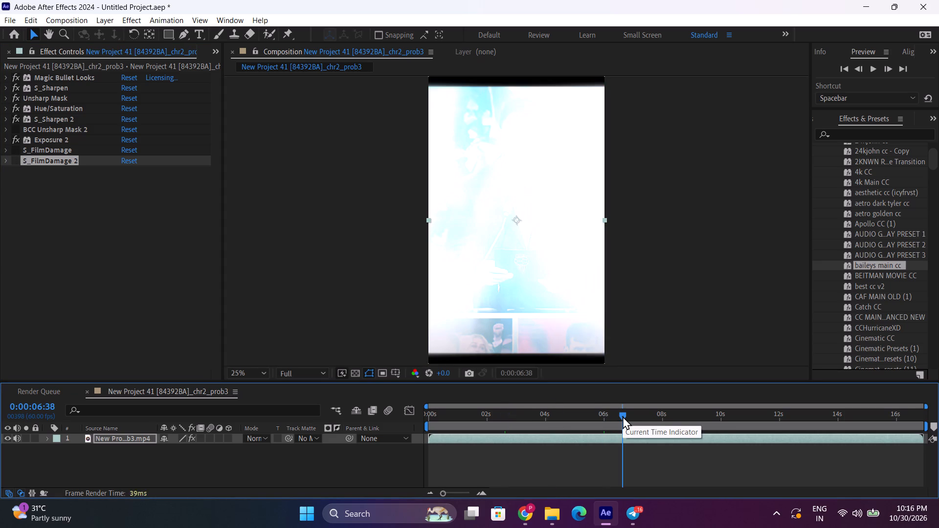
{"action": "left_click", "coordinate": [638, 419]}
{"action": "left_click", "coordinate": [669, 420]}
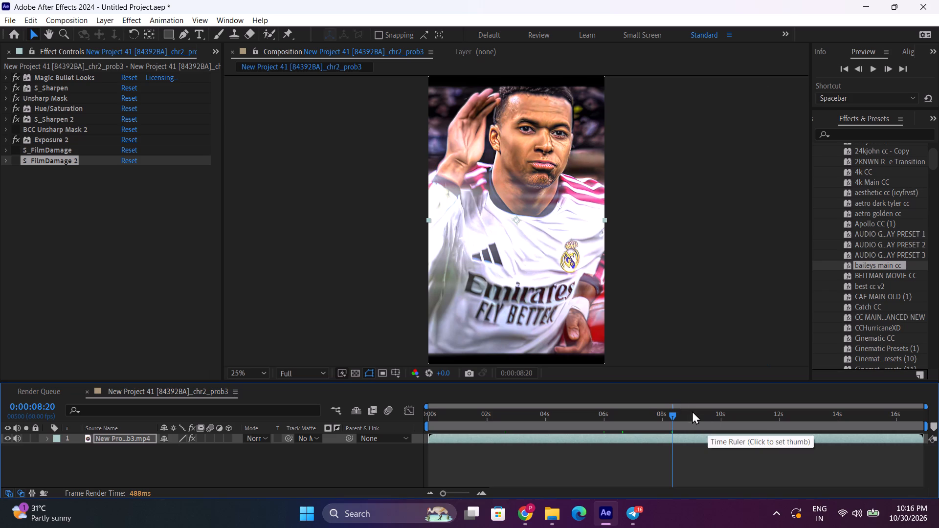
{"action": "left_click", "coordinate": [18, 149]}
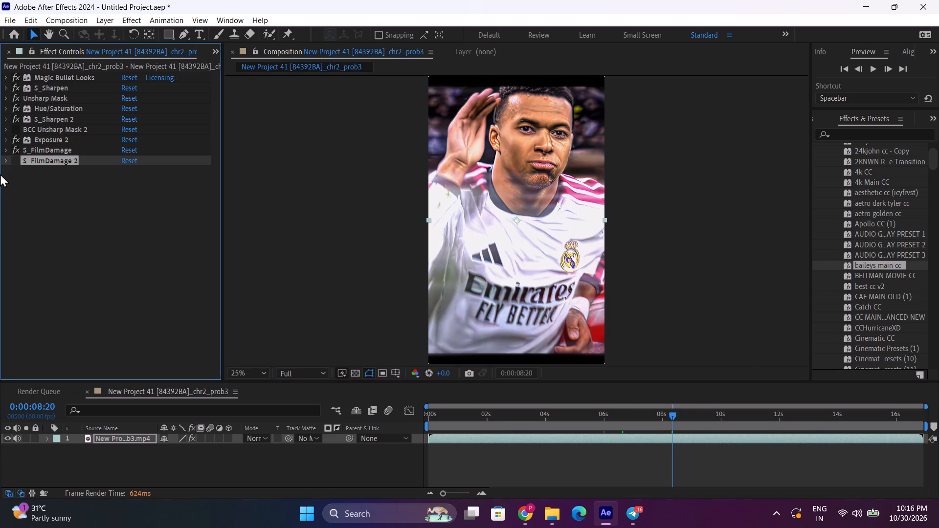
{"action": "left_click", "coordinate": [18, 160]}
{"action": "left_click", "coordinate": [18, 159]}
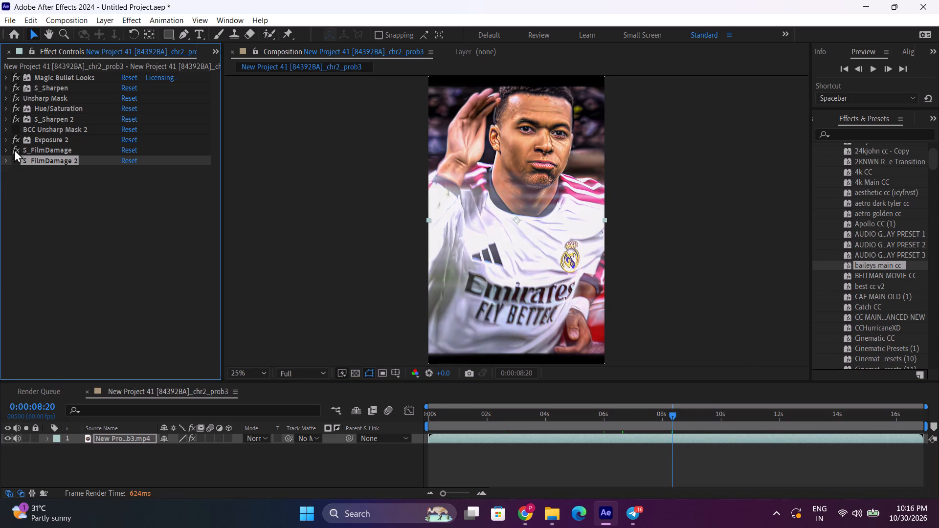
{"action": "left_click", "coordinate": [12, 144]}
{"action": "left_click", "coordinate": [15, 149]}
{"action": "left_click", "coordinate": [16, 138]}
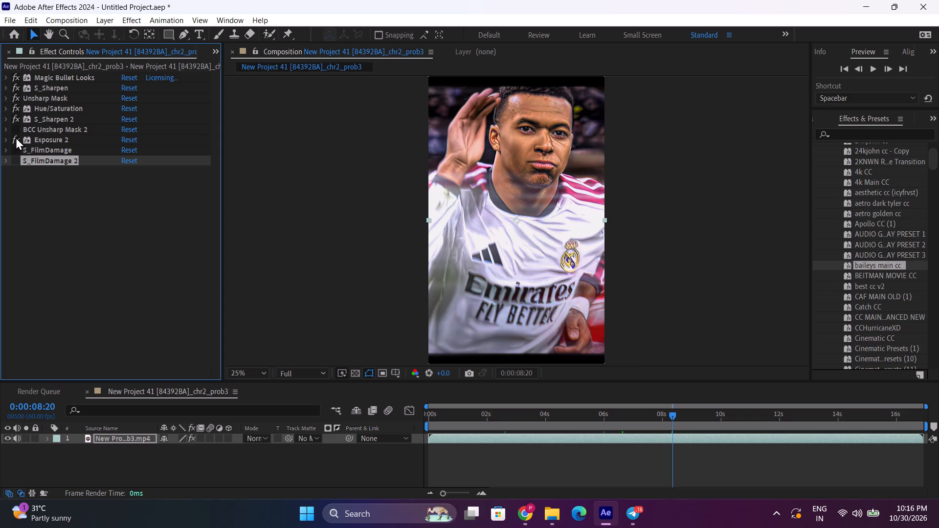
Add the composition with the film damage effects disabled to the Render Queue.
{"action": "left_click", "coordinate": [9, 20]}
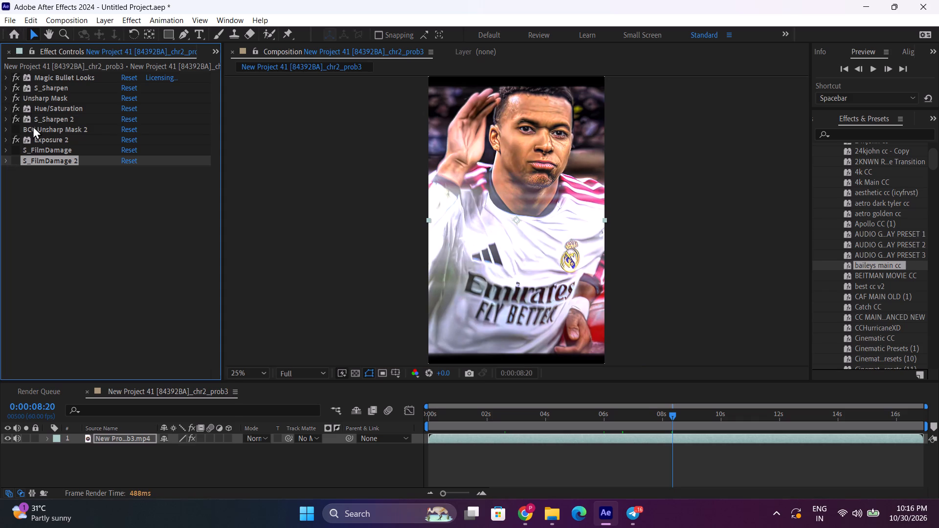
{"action": "left_click", "coordinate": [18, 198]}
{"action": "left_click", "coordinate": [202, 206]}
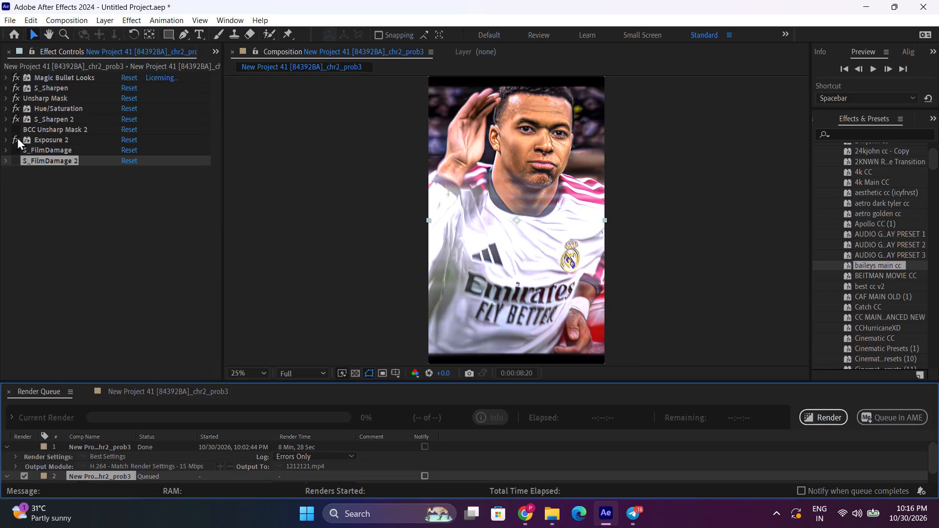
Open the output file destination of the second queued render item.
{"action": "scroll", "coordinate": [241, 437], "scroll_direction": "down", "scroll_amount": 1}
{"action": "scroll", "coordinate": [282, 490], "scroll_direction": "down", "scroll_amount": 3}
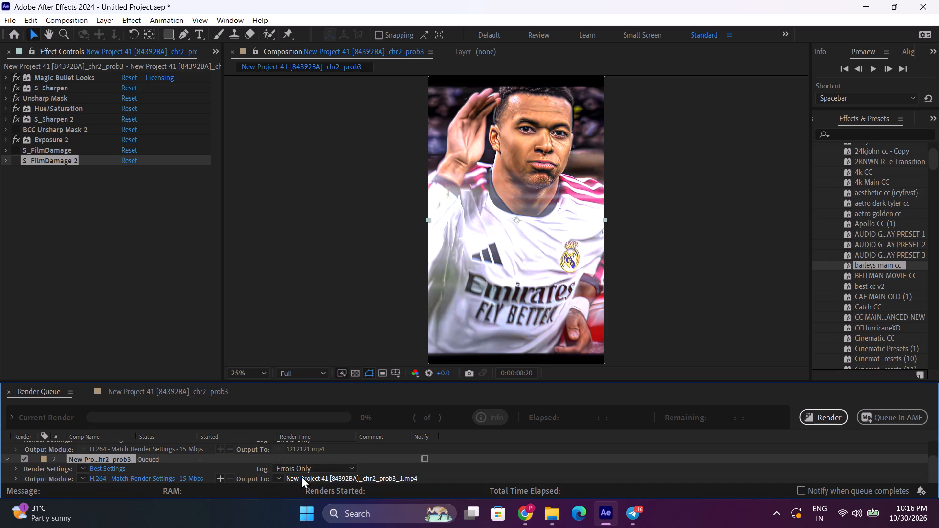
{"action": "scroll", "coordinate": [301, 476], "scroll_direction": "down", "scroll_amount": 1}
{"action": "triple_click", "coordinate": [317, 477]}
Save the second queued item's output as kjhg and start rendering it.
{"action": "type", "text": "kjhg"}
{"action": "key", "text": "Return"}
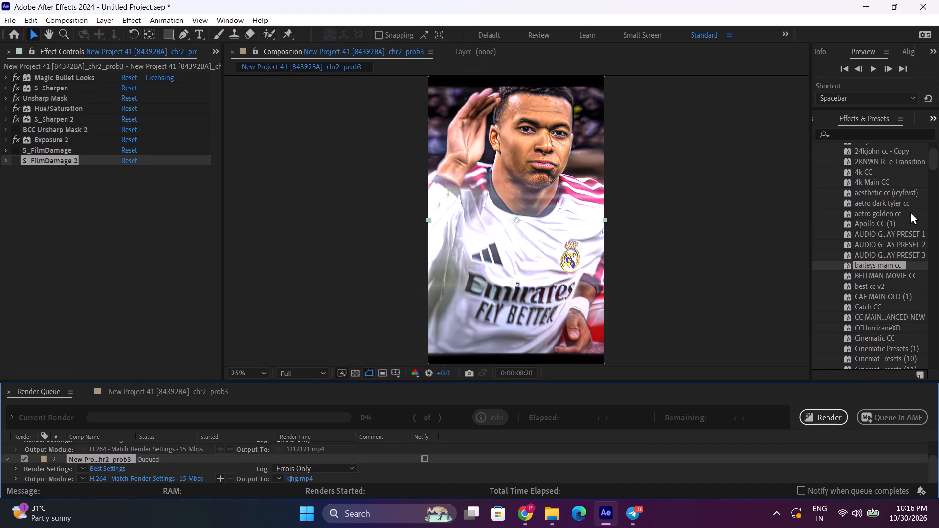
{"action": "left_click", "coordinate": [827, 416]}
Switch off the computer's Wi-Fi connection while the render runs, and return to the composition.
{"action": "left_click", "coordinate": [841, 518]}
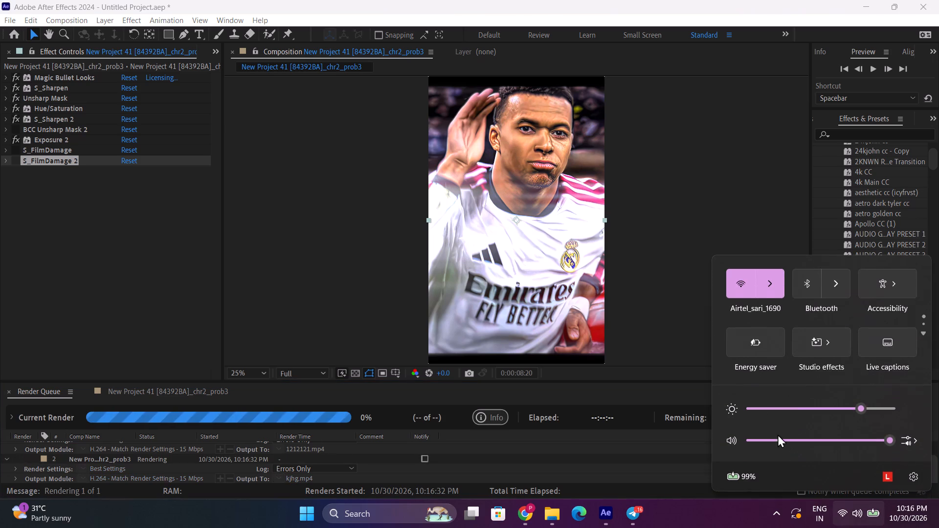
{"action": "left_click", "coordinate": [748, 294]}
{"action": "left_click", "coordinate": [755, 225]}
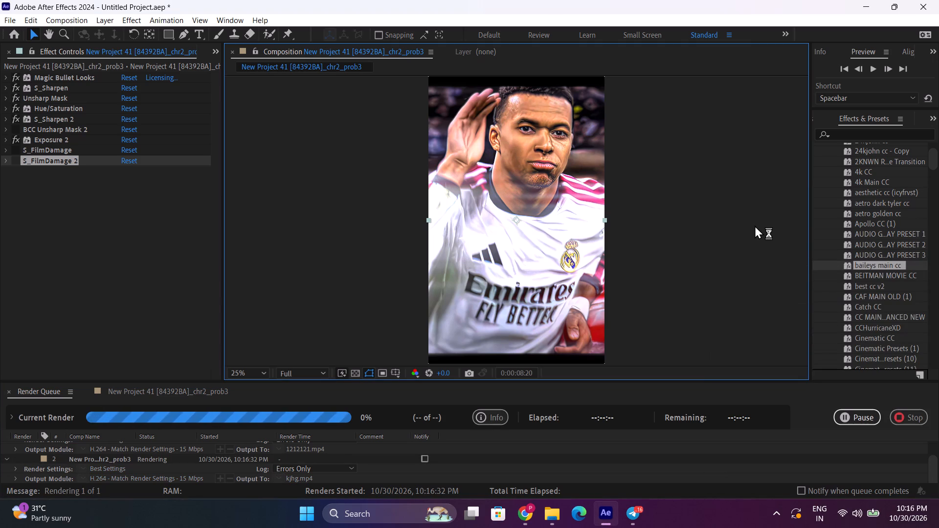
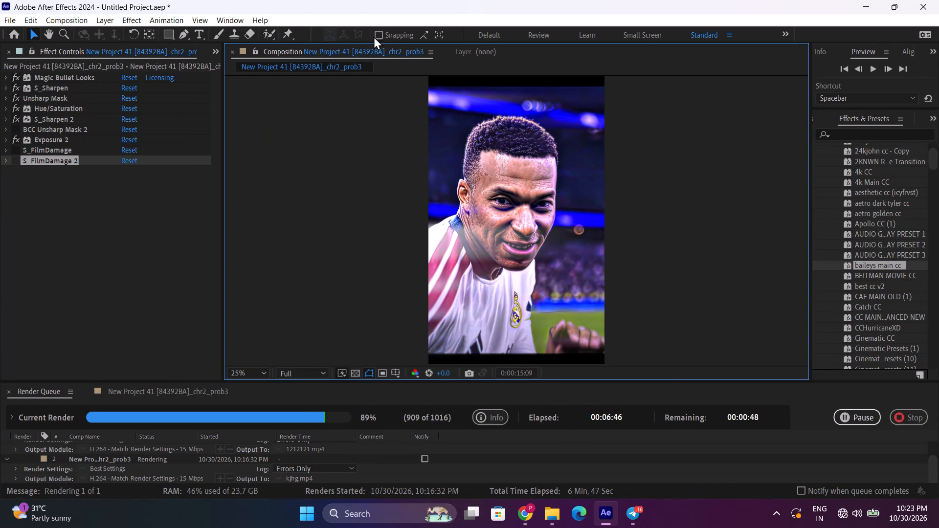
Examine the detail of the player's eyes and skin in the composition preview, up close and at wider magnifications, while the clip renders.
{"action": "scroll", "coordinate": [454, 158], "scroll_direction": "up", "scroll_amount": 3}
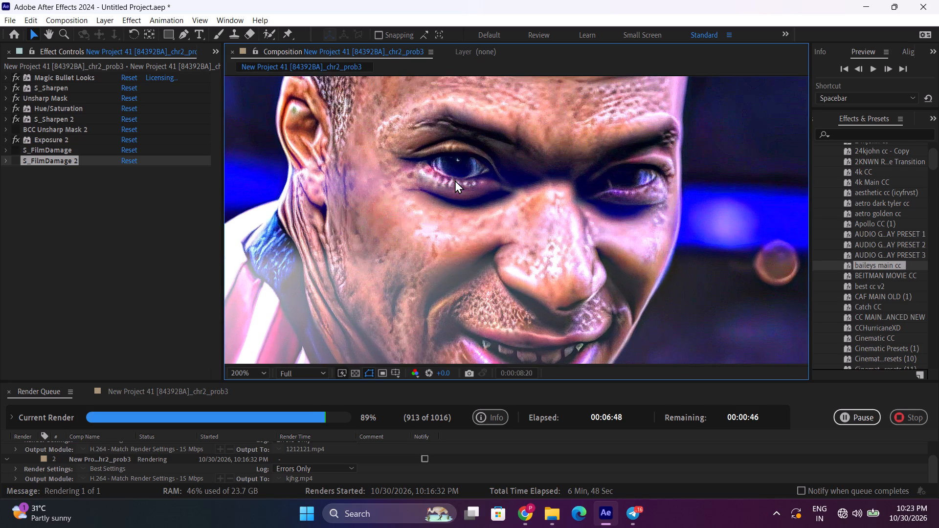
{"action": "scroll", "coordinate": [455, 180], "scroll_direction": "up", "scroll_amount": 2}
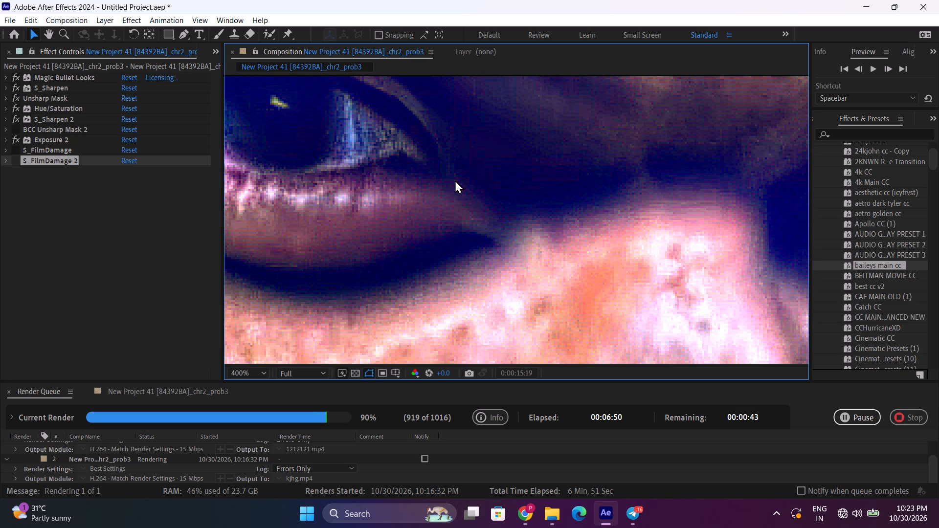
{"action": "scroll", "coordinate": [455, 180], "scroll_direction": "down", "scroll_amount": 1}
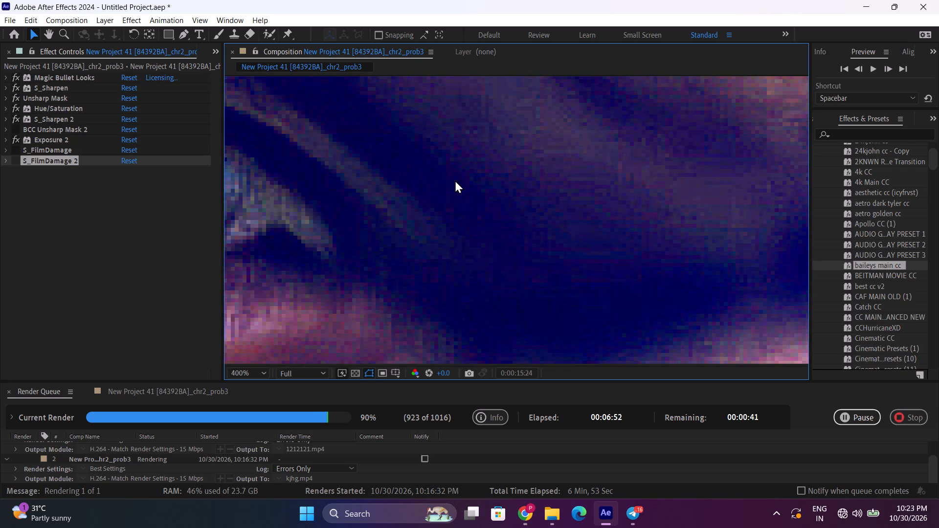
{"action": "scroll", "coordinate": [455, 180], "scroll_direction": "down", "scroll_amount": 1}
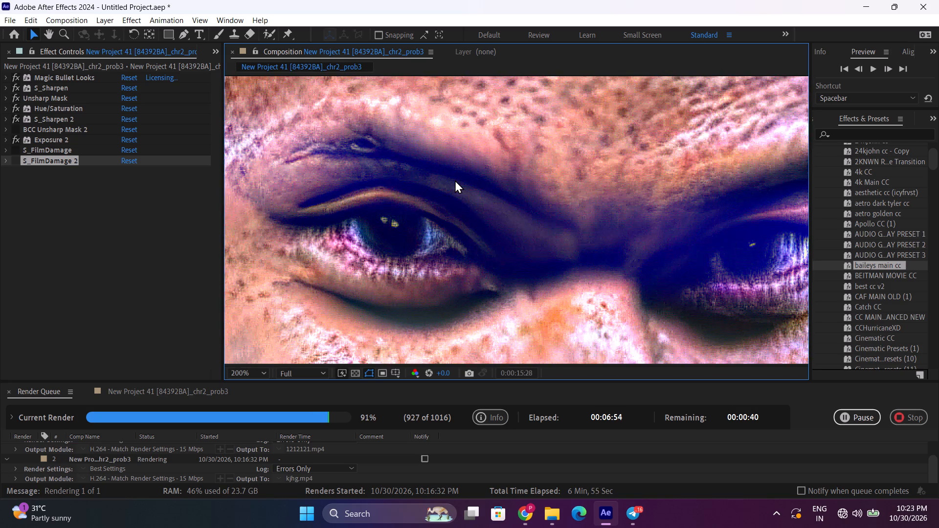
{"action": "scroll", "coordinate": [455, 180], "scroll_direction": "down", "scroll_amount": 2}
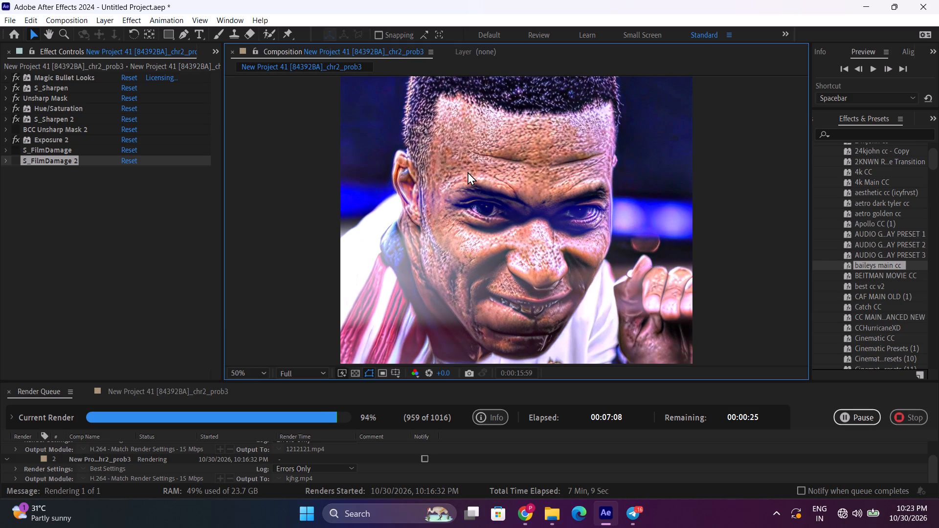
{"action": "left_click", "coordinate": [468, 172]}
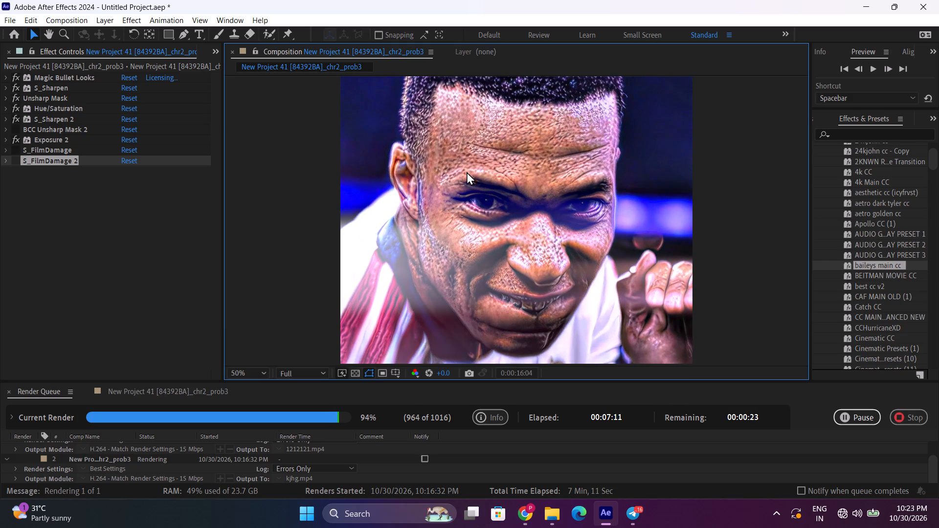
{"action": "scroll", "coordinate": [545, 199], "scroll_direction": "down", "scroll_amount": 1}
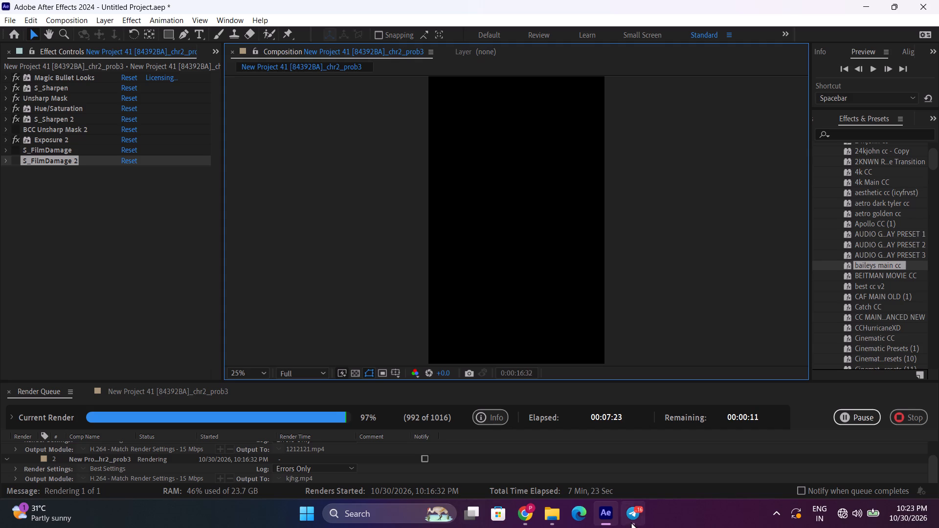
Switch to File Explorer, closing the existing window and opening a fresh one, and browse its folder list down to the pinned folders.
{"action": "left_click", "coordinate": [550, 512]}
{"action": "left_click", "coordinate": [925, 6]}
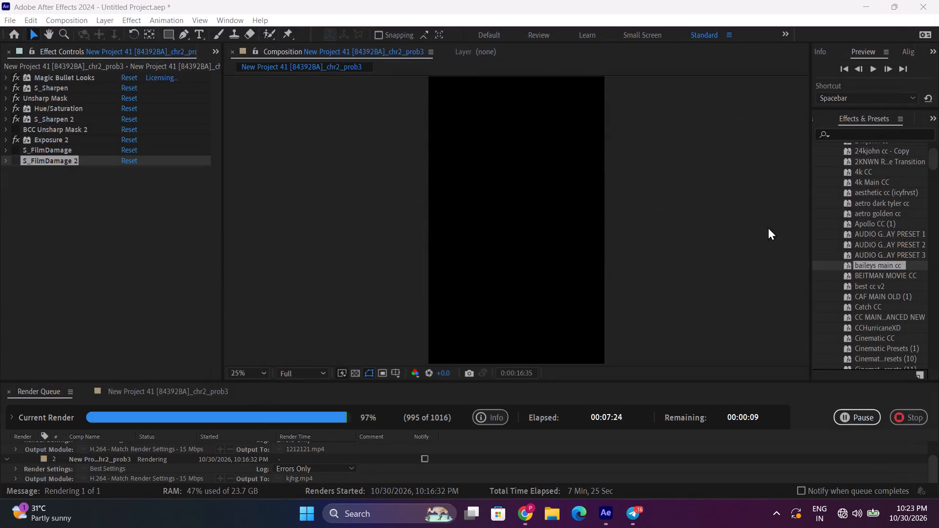
{"action": "left_click", "coordinate": [547, 525]}
{"action": "scroll", "coordinate": [114, 417], "scroll_direction": "down", "scroll_amount": 1}
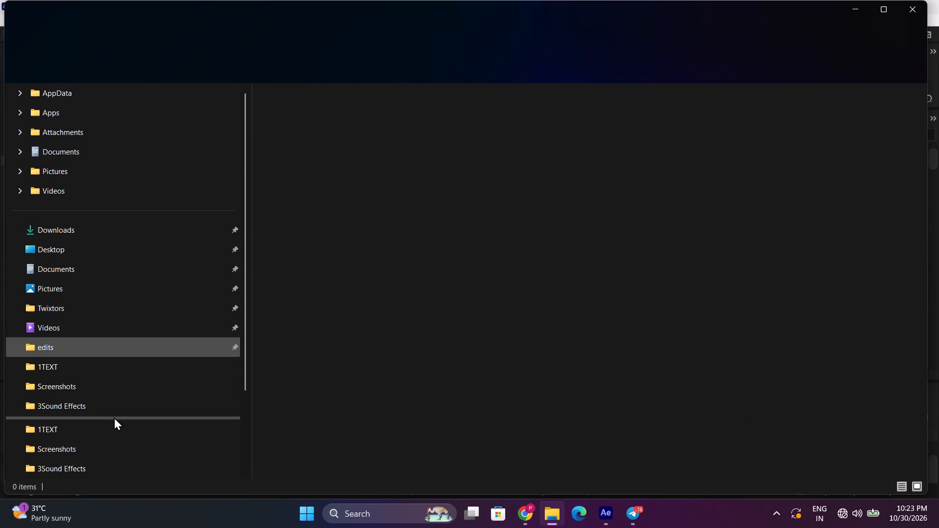
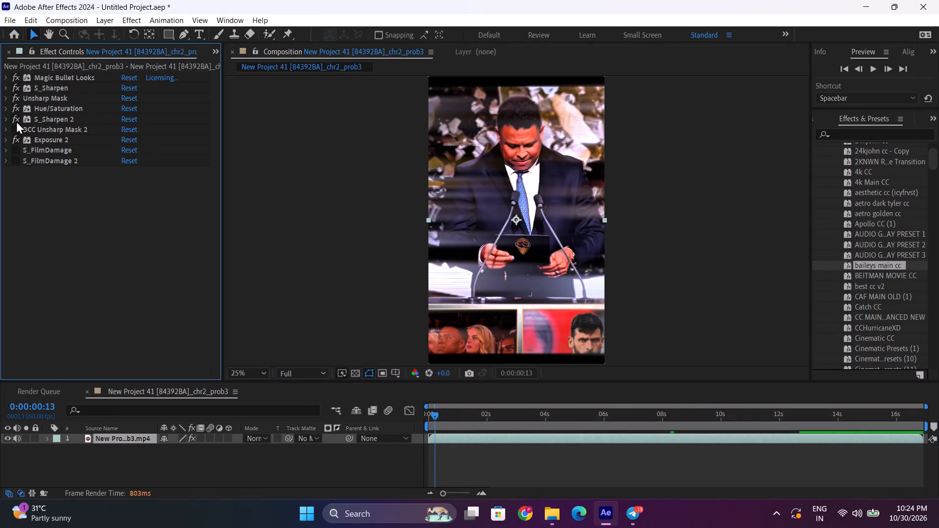
Compare the frame at 0:00:00:13 with and without individual effects, toggling S_Sharpen 2 off and on and disabling Magic Bullet Looks.
{"action": "left_click", "coordinate": [16, 120]}
{"action": "left_click", "coordinate": [16, 119]}
{"action": "left_click", "coordinate": [13, 79]}
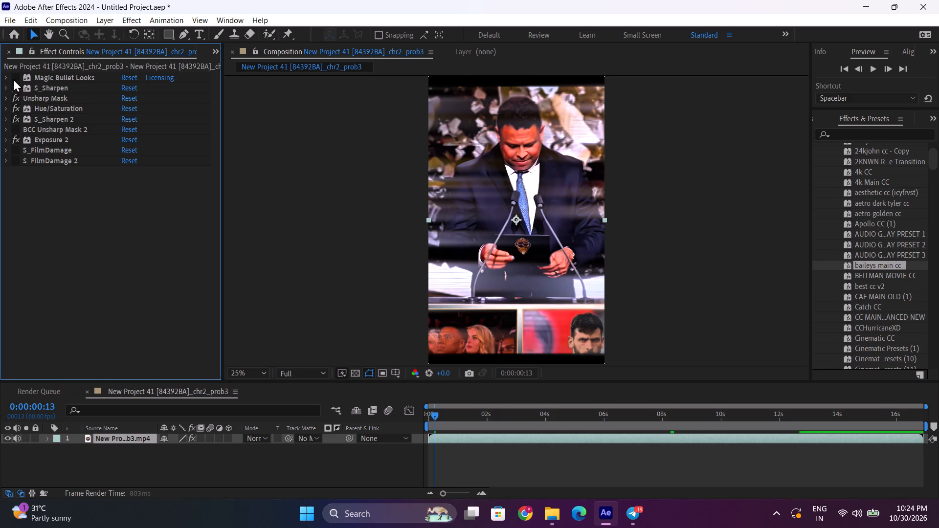
Enable the Magic Bullet Looks effect on the clip and open its look for editing.
{"action": "left_click", "coordinate": [13, 78]}
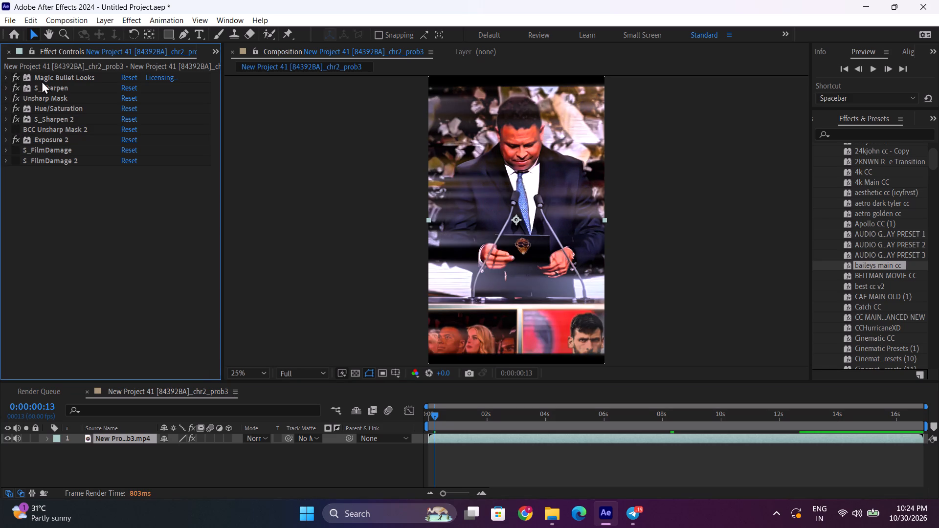
{"action": "left_click", "coordinate": [42, 80]}
{"action": "double_click", "coordinate": [81, 76]}
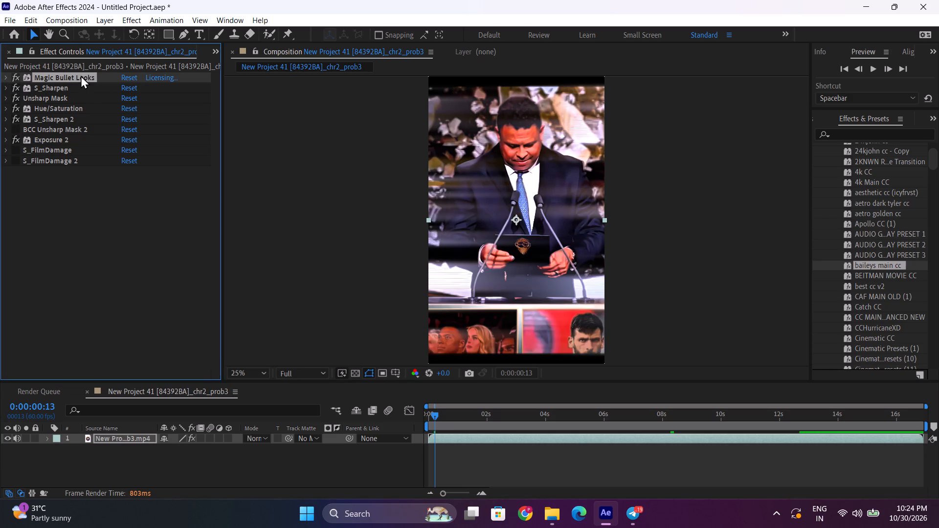
{"action": "left_click", "coordinate": [7, 77]}
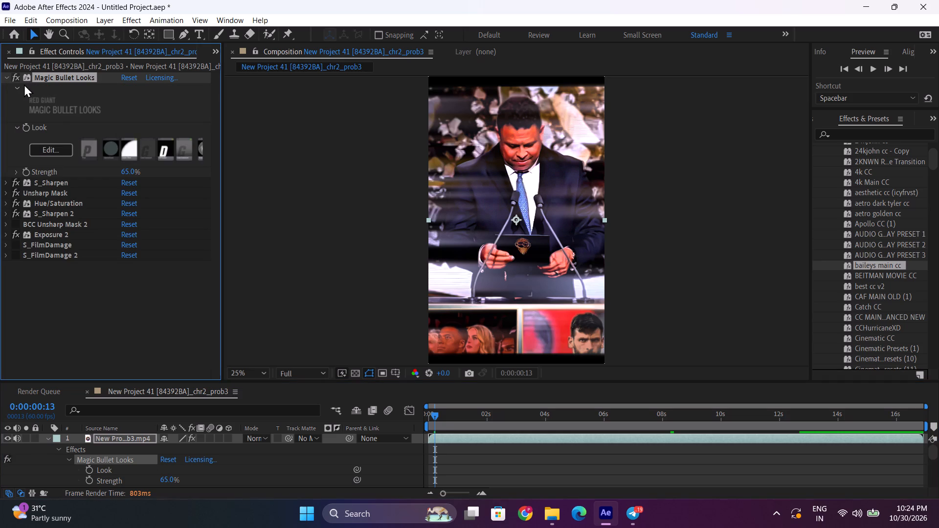
{"action": "left_click", "coordinate": [52, 151]}
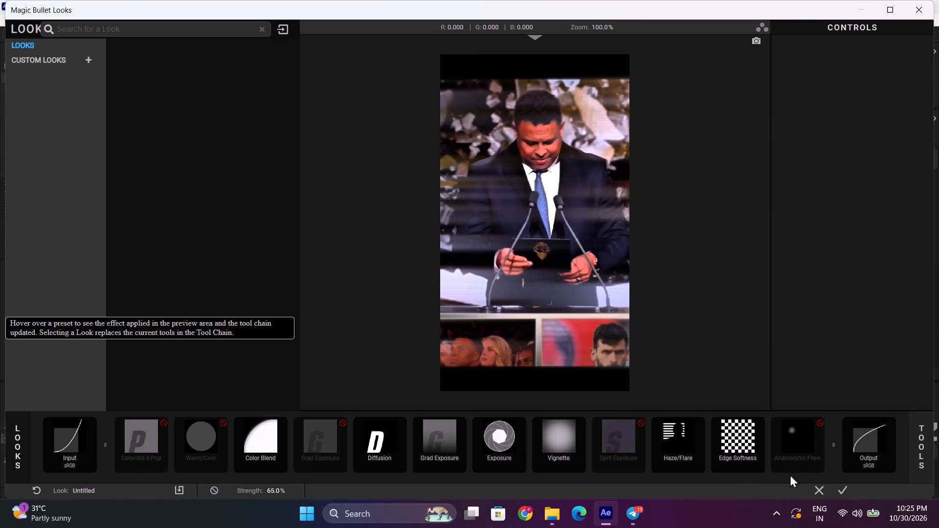
In the look's Haze/Flare tool, set Reflection Exposure to -0.10 and Exposure to +0.30.
{"action": "left_click", "coordinate": [711, 439]}
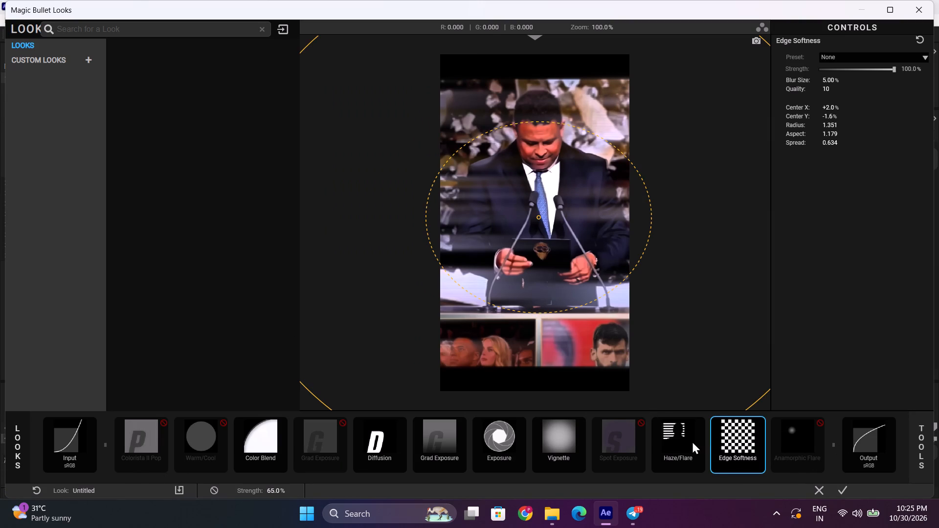
{"action": "left_click", "coordinate": [687, 445]}
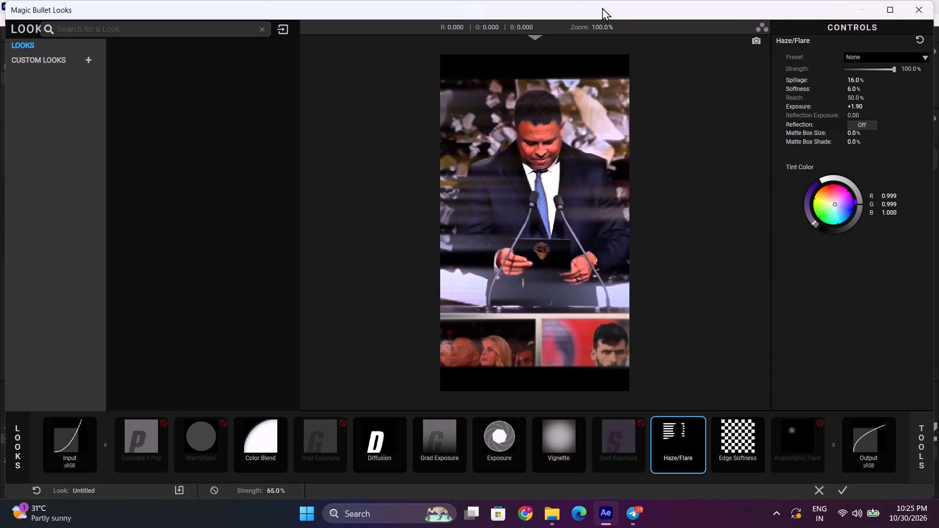
{"action": "left_click", "coordinate": [858, 112]}
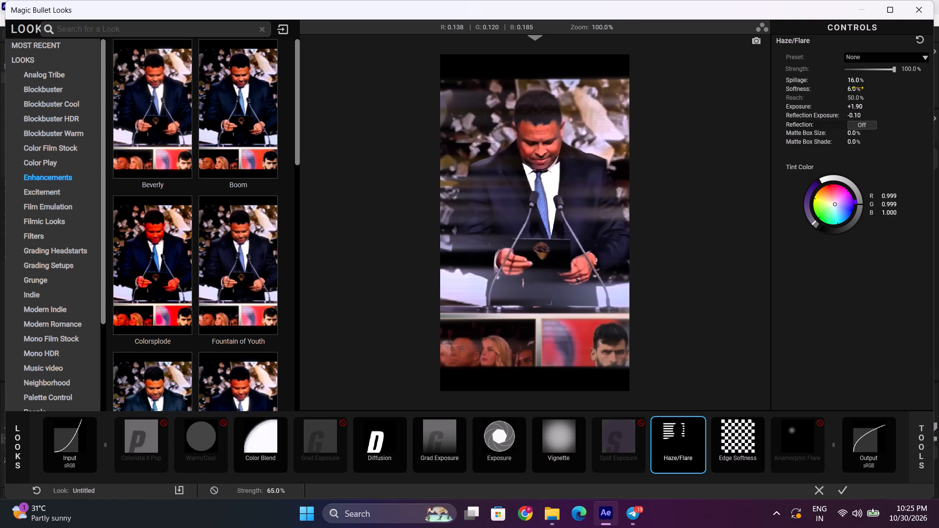
{"action": "left_click_drag", "start_coordinate": [857, 104], "coordinate": [841, 107]}
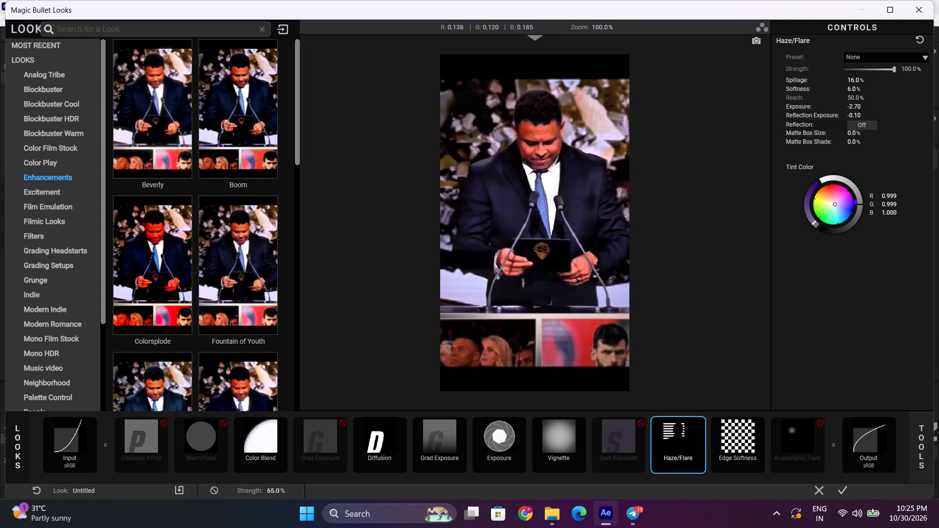
{"action": "left_click_drag", "start_coordinate": [841, 107], "coordinate": [851, 109]}
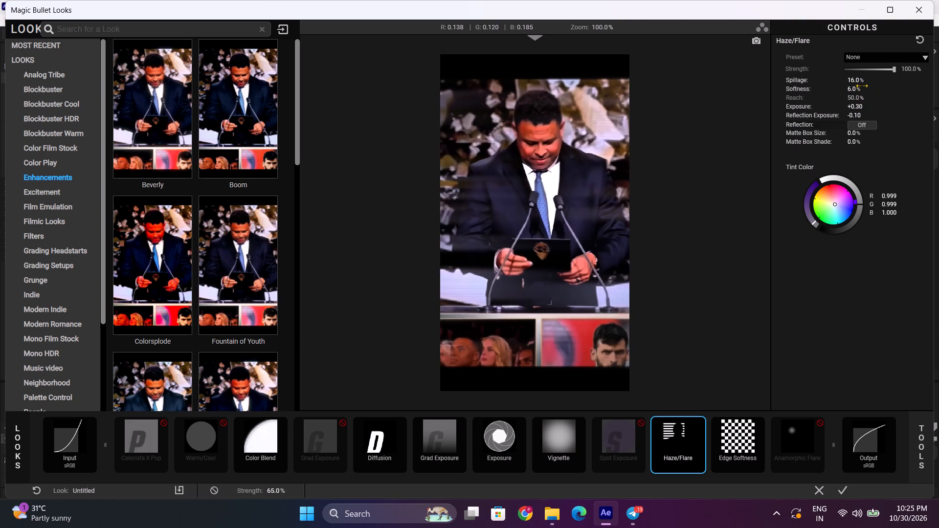
Reduce the Haze/Flare Spillage to 3.4% and Softness to 4.3%.
{"action": "left_click_drag", "start_coordinate": [858, 82], "coordinate": [864, 82]}
{"action": "left_click_drag", "start_coordinate": [864, 82], "coordinate": [806, 87]}
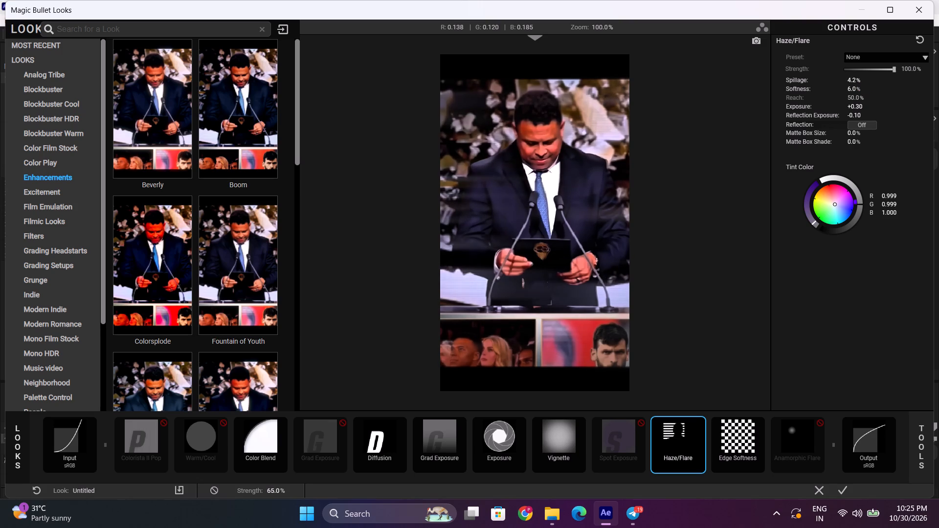
{"action": "left_click_drag", "start_coordinate": [806, 87], "coordinate": [804, 87]}
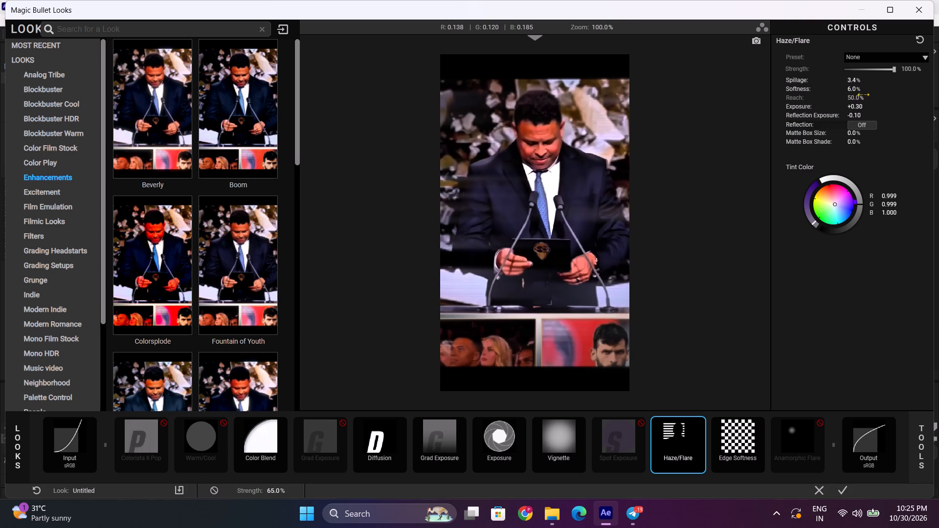
{"action": "left_click_drag", "start_coordinate": [860, 91], "coordinate": [852, 93]}
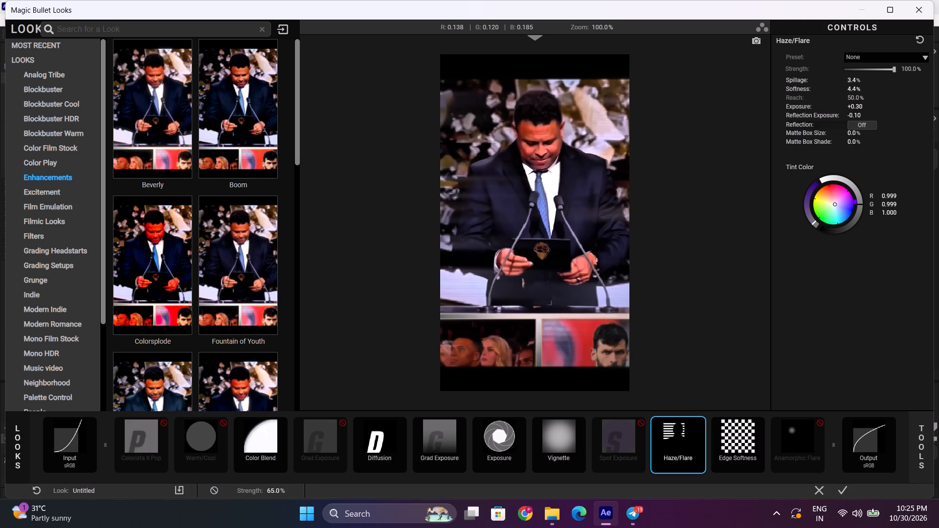
{"action": "left_click_drag", "start_coordinate": [852, 93], "coordinate": [852, 93]}
Set the Haze/Flare Matte Box Size to 1.2% and Exposure to +0.90, and apply the edited look to the clip.
{"action": "left_click", "coordinate": [861, 134]}
{"action": "left_click", "coordinate": [860, 110]}
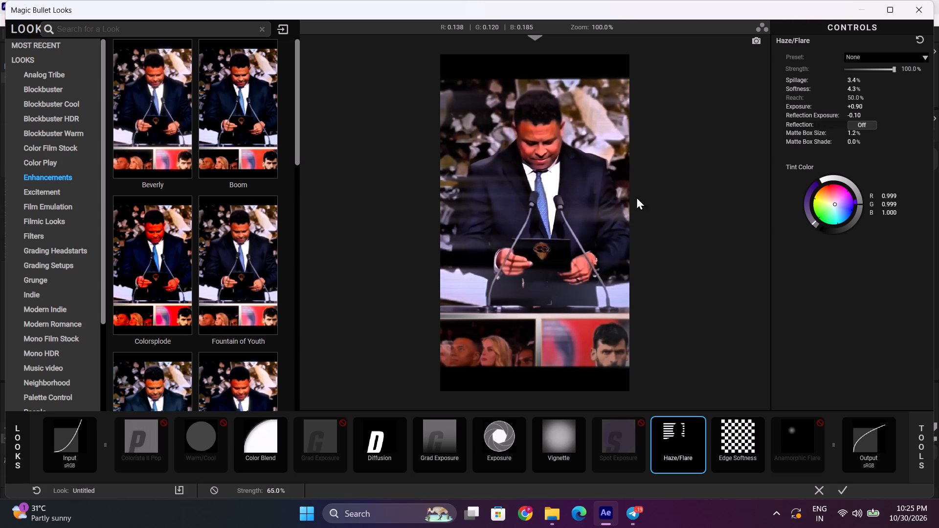
{"action": "left_click", "coordinate": [845, 489]}
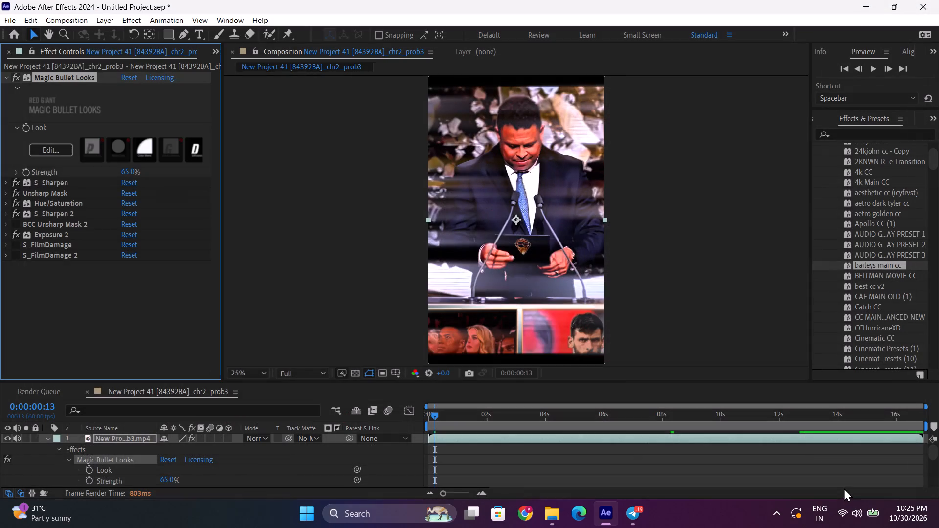
Add the composition to the render queue.
{"action": "left_click", "coordinate": [6, 23]}
{"action": "left_click", "coordinate": [63, 197]}
{"action": "left_click", "coordinate": [210, 207]}
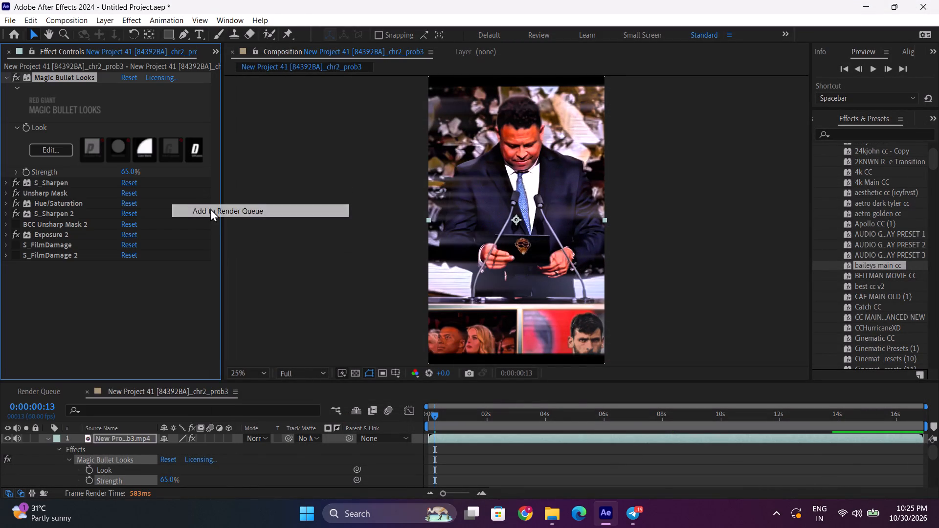
Name the newly queued item's H.264 output file 12121212 followed by a long run of 2s, saved in the edits folder.
{"action": "scroll", "coordinate": [276, 450], "scroll_direction": "down", "scroll_amount": 3}
{"action": "triple_click", "coordinate": [408, 475]}
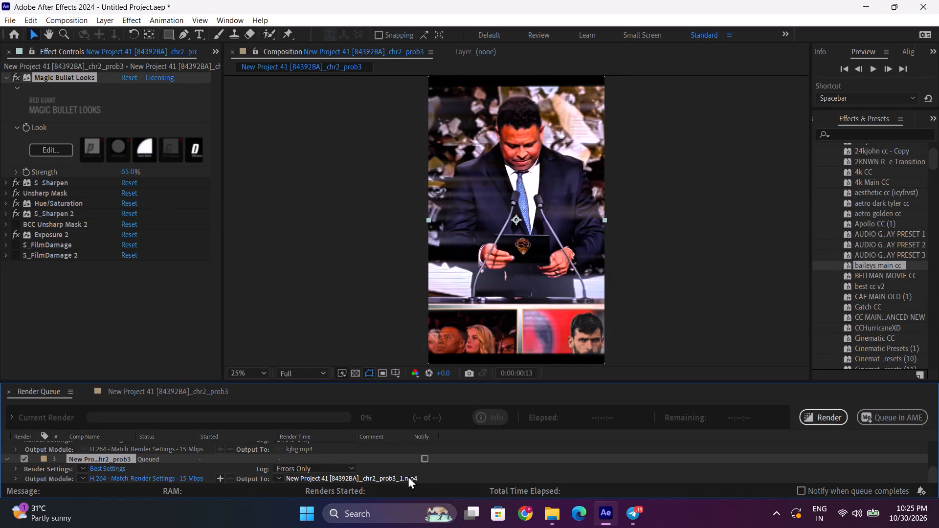
{"action": "left_click", "coordinate": [408, 476]}
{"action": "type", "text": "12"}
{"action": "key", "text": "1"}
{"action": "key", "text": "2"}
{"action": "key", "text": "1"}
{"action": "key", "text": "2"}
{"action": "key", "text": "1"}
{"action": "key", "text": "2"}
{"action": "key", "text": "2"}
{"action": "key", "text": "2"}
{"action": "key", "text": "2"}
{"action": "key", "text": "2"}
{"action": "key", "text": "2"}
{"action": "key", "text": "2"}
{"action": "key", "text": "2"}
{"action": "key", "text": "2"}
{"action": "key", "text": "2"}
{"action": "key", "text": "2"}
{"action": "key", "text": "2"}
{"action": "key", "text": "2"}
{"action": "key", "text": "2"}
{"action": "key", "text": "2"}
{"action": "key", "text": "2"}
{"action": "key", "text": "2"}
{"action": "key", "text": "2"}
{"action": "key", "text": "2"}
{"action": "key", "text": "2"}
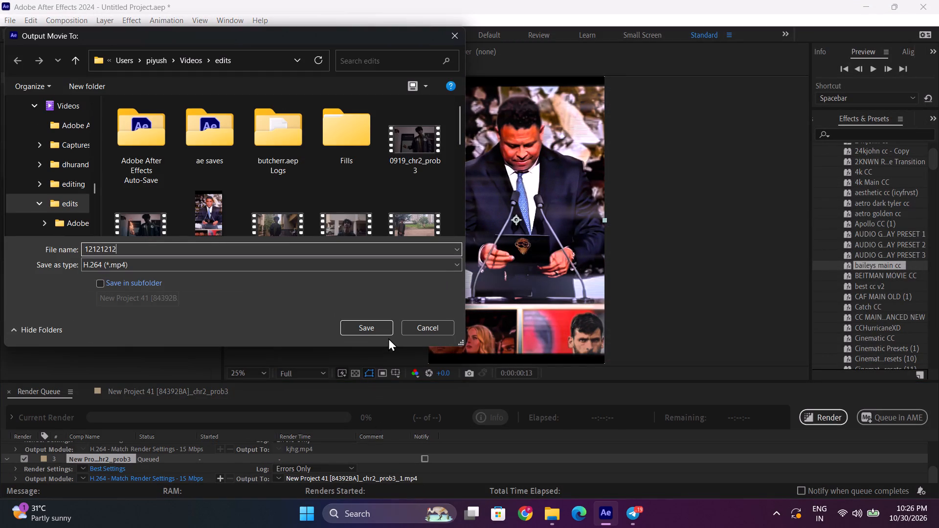
{"action": "left_click", "coordinate": [375, 327]}
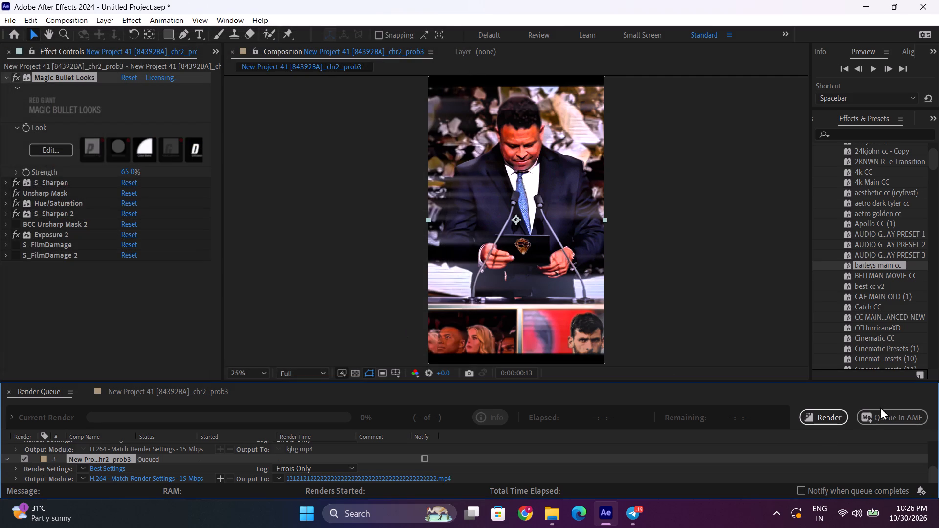
Start rendering the queued composition.
{"action": "left_click", "coordinate": [806, 418]}
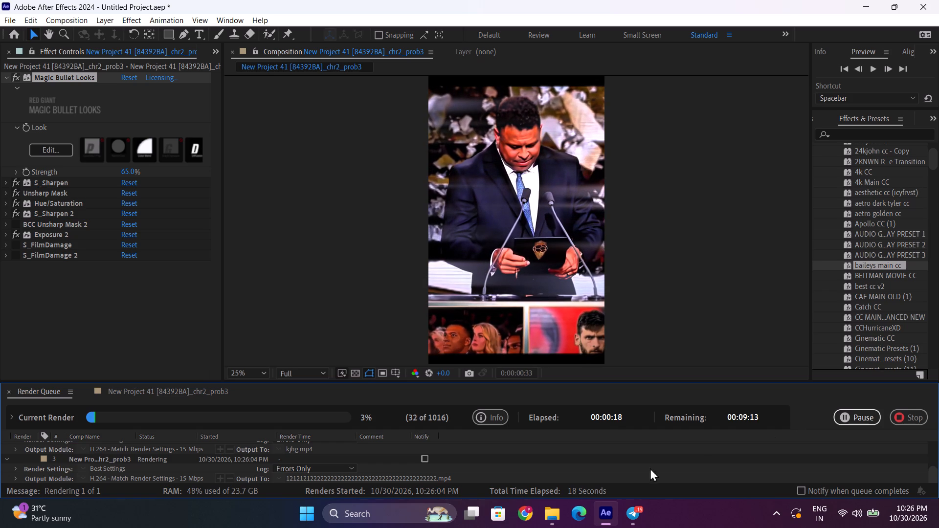
Examine the haze and flare streaks in the composition preview up close and at full view while the clip renders.
{"action": "scroll", "coordinate": [492, 232], "scroll_direction": "up", "scroll_amount": 1}
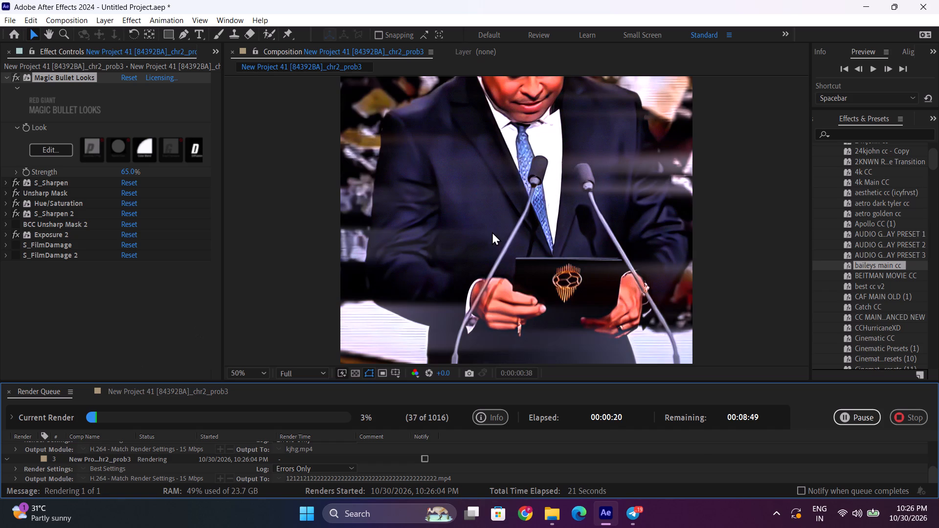
{"action": "scroll", "coordinate": [512, 217], "scroll_direction": "down", "scroll_amount": 1}
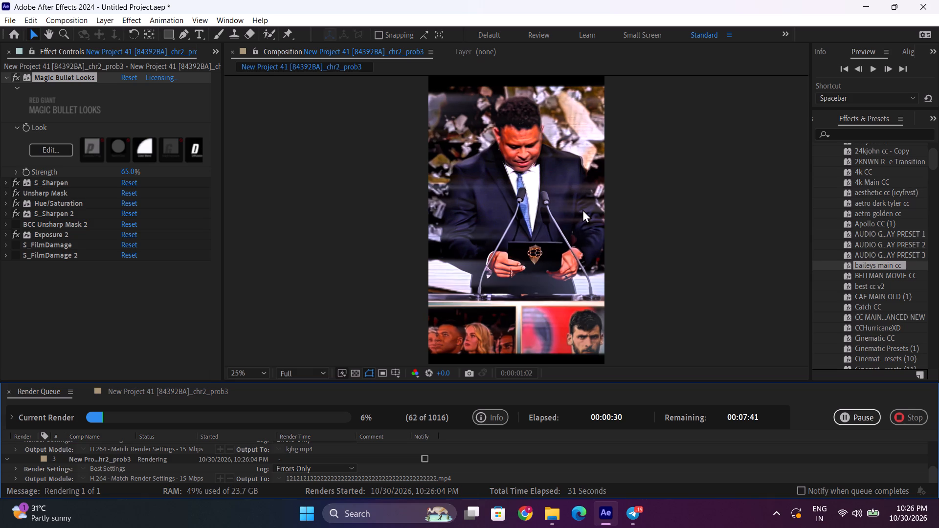
{"action": "scroll", "coordinate": [582, 209], "scroll_direction": "up", "scroll_amount": 1}
{"action": "scroll", "coordinate": [540, 203], "scroll_direction": "down", "scroll_amount": 1}
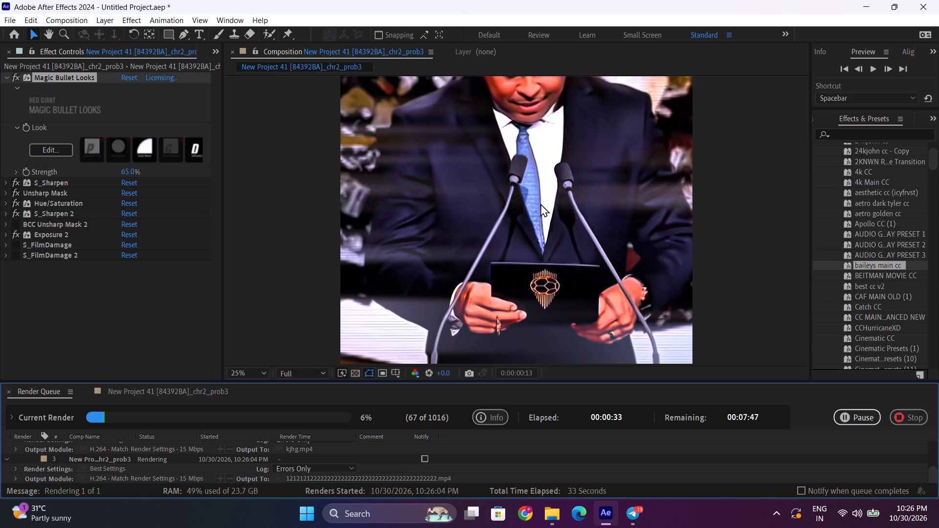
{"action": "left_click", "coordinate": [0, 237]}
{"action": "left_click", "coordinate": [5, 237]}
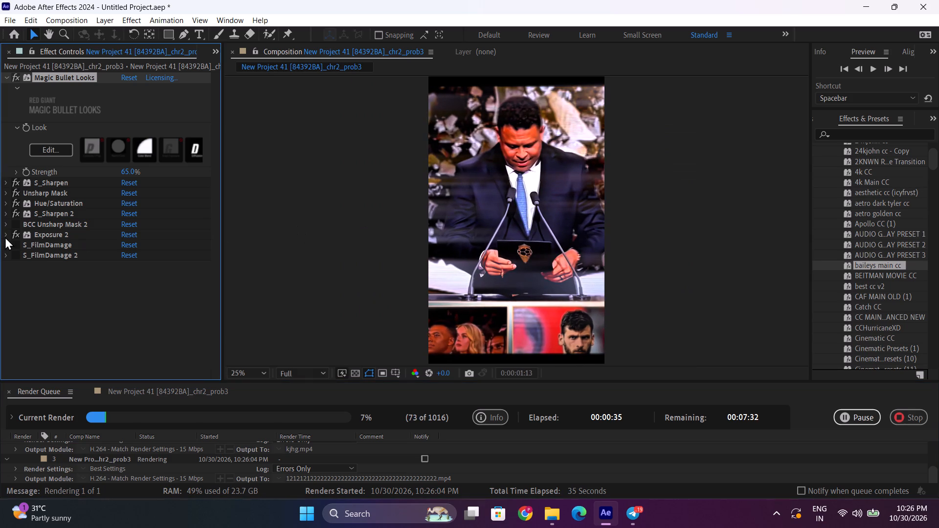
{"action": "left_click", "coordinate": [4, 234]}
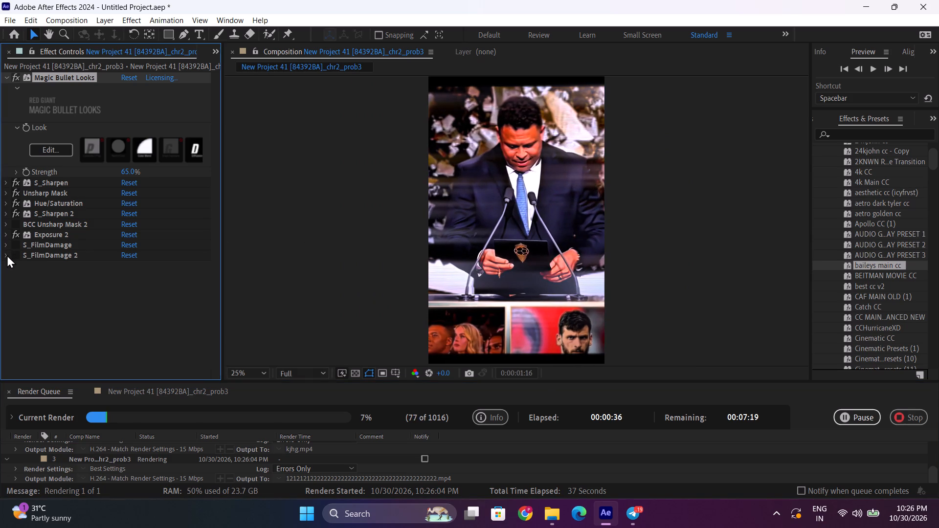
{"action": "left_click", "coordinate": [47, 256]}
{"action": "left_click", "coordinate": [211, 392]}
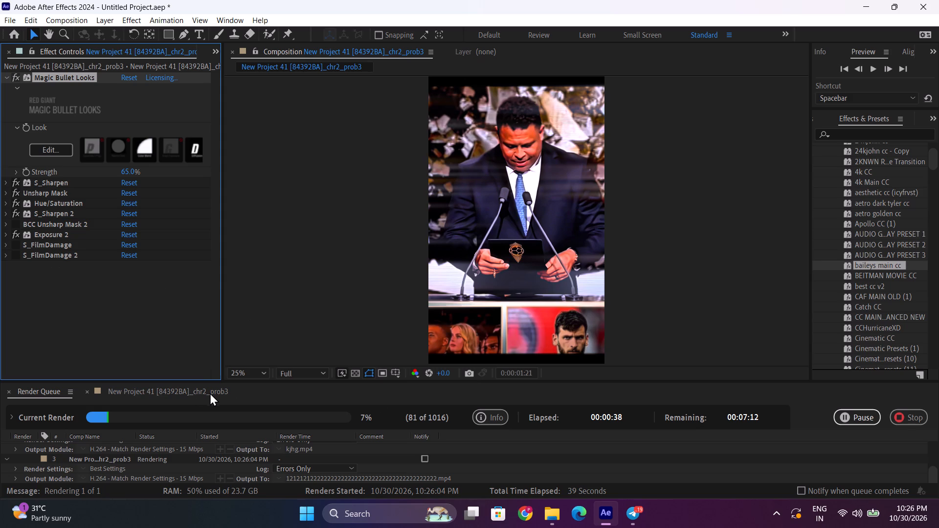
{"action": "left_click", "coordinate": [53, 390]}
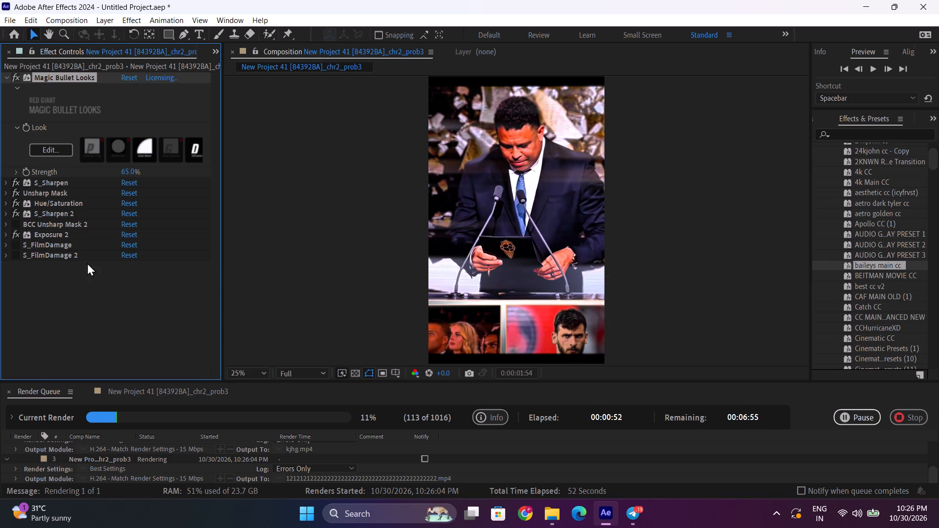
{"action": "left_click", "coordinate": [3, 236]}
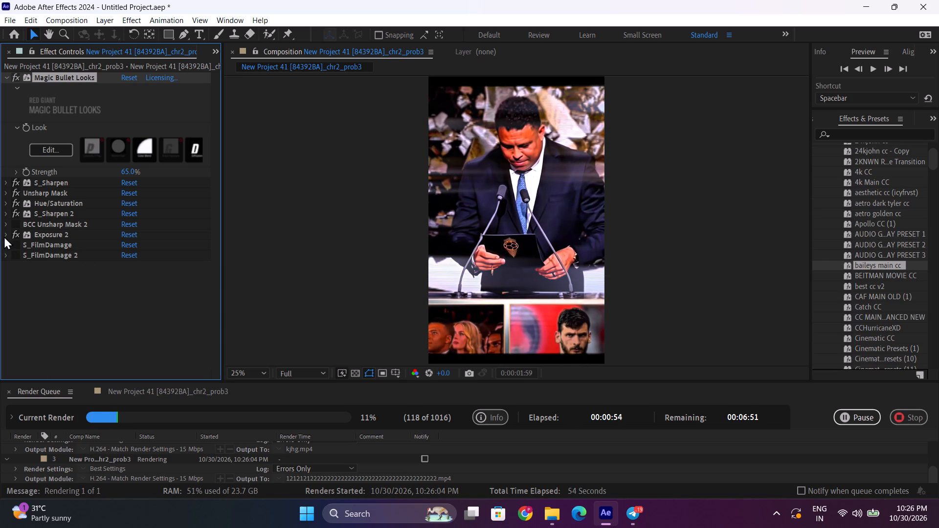